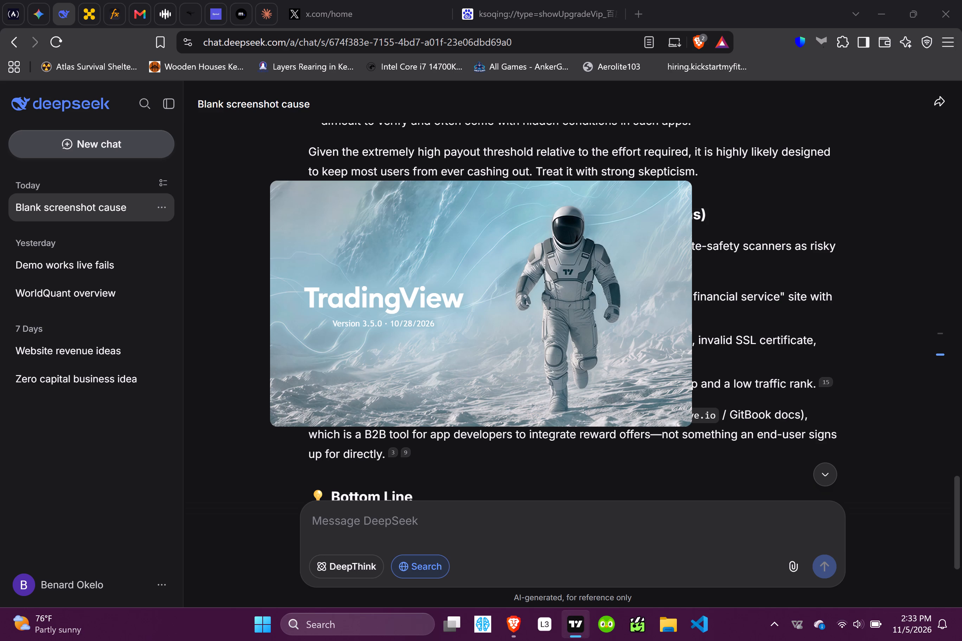
Switch from the browser to the TradingView desktop app, bringing its VOLATILITY_50_INDEX chart window to the front.
left_click(523, 628)
left_click(482, 634)
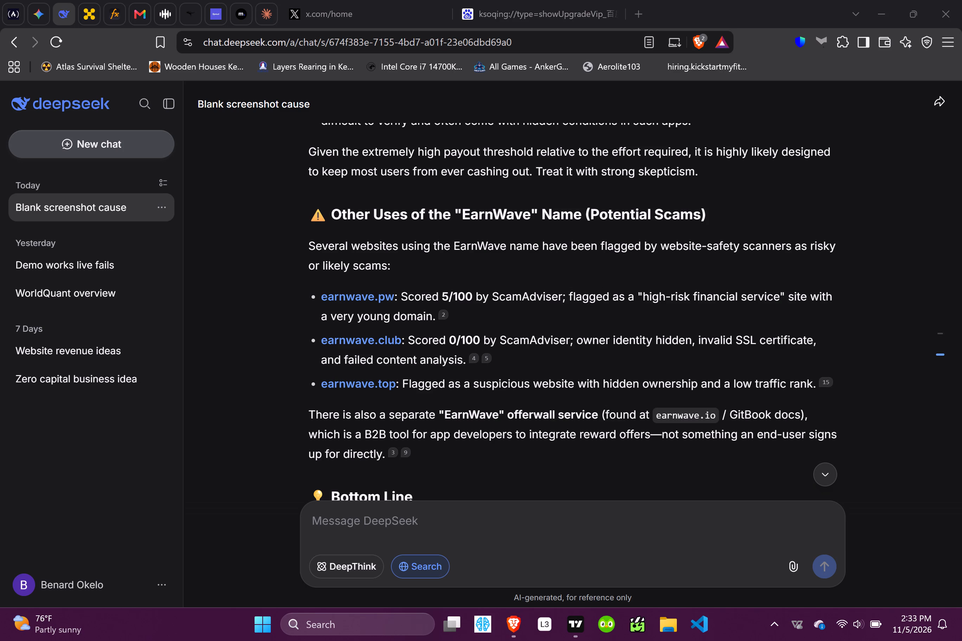
left_click(570, 621)
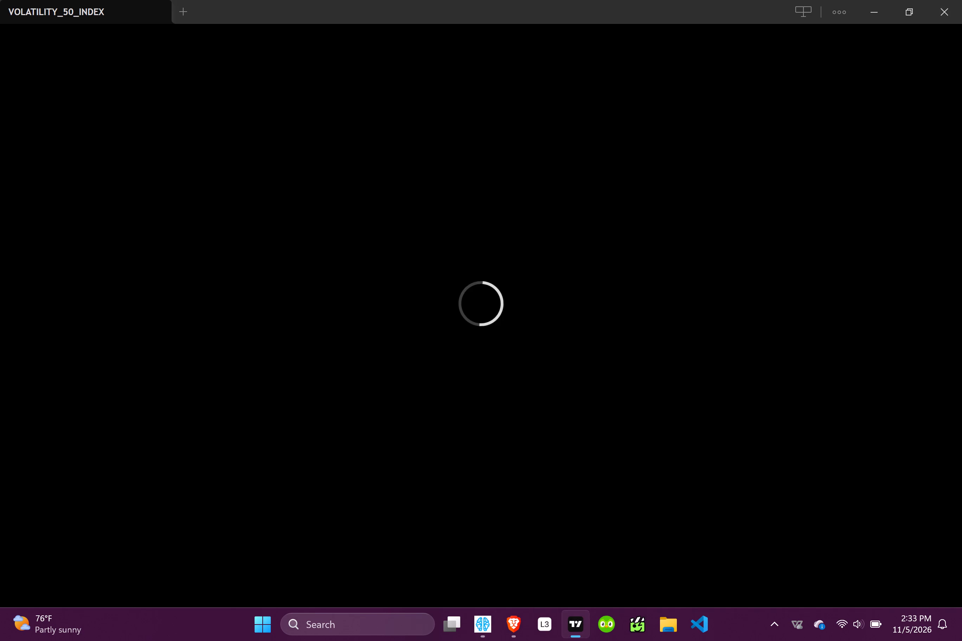
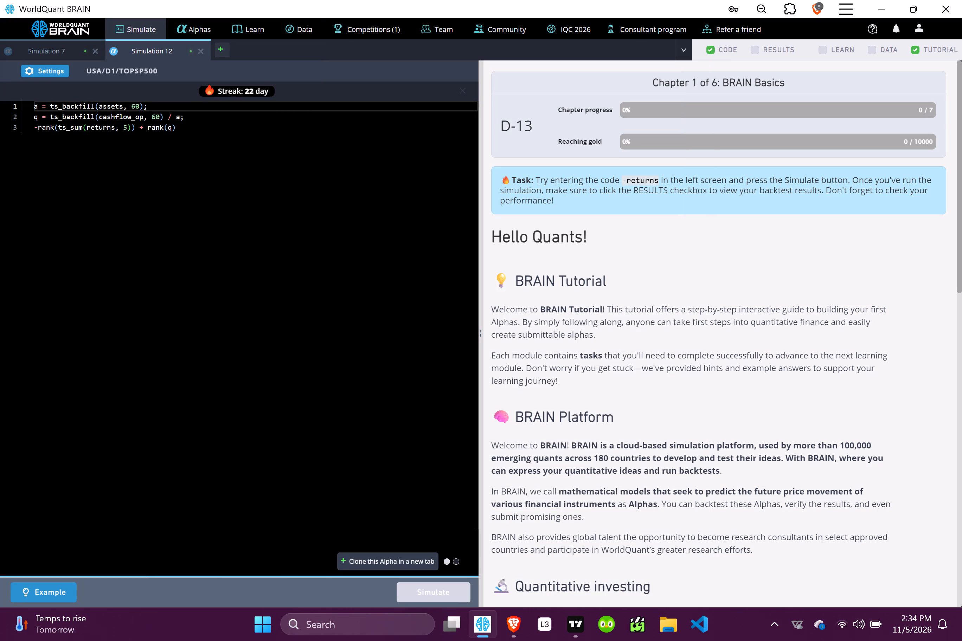
left_click(201, 51)
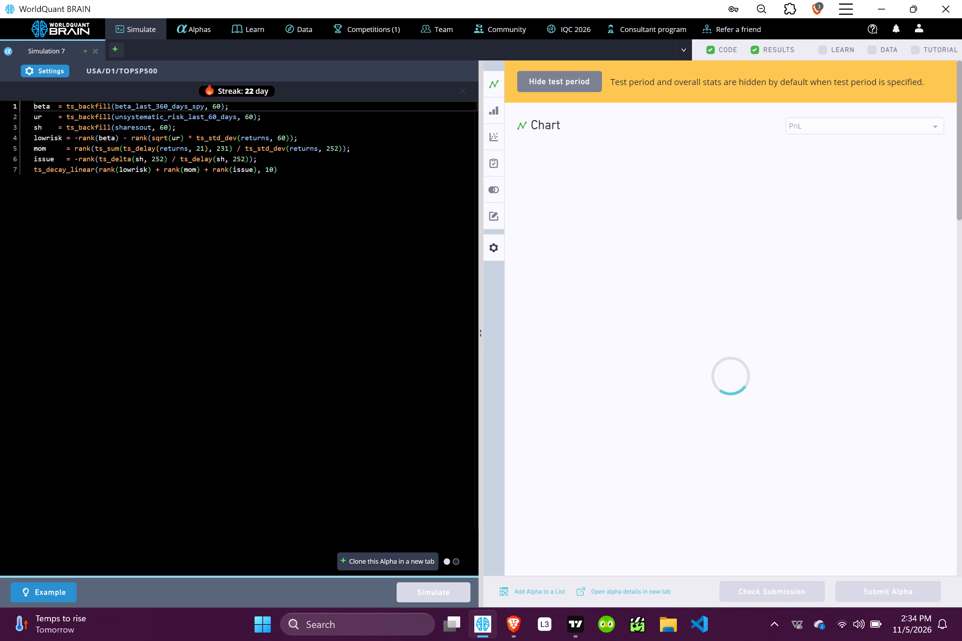
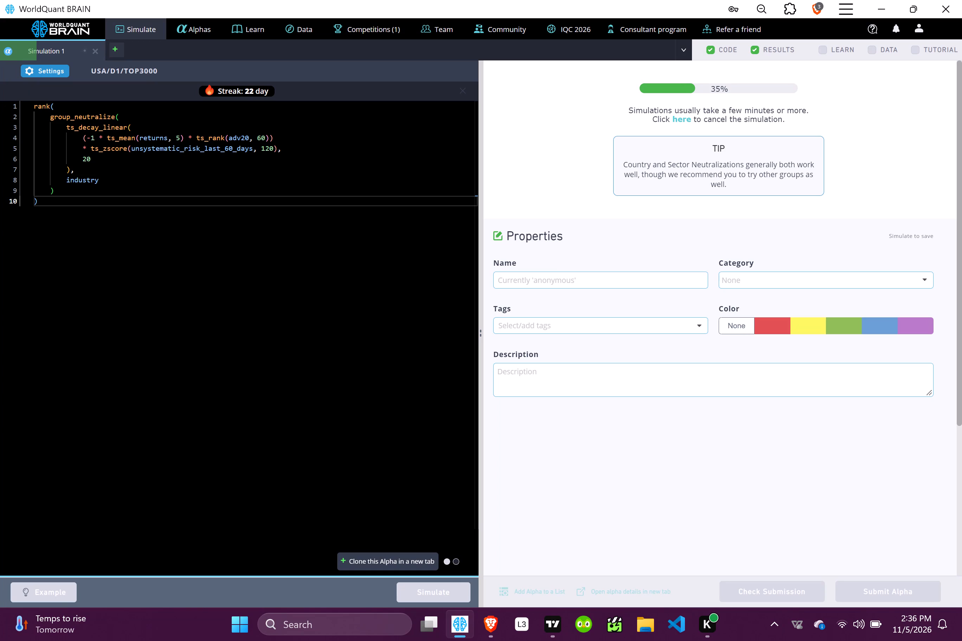
Clone the Simulation 1 alpha into a new tab, set its neutralization to Industry, and simulate it.
left_click(407, 559)
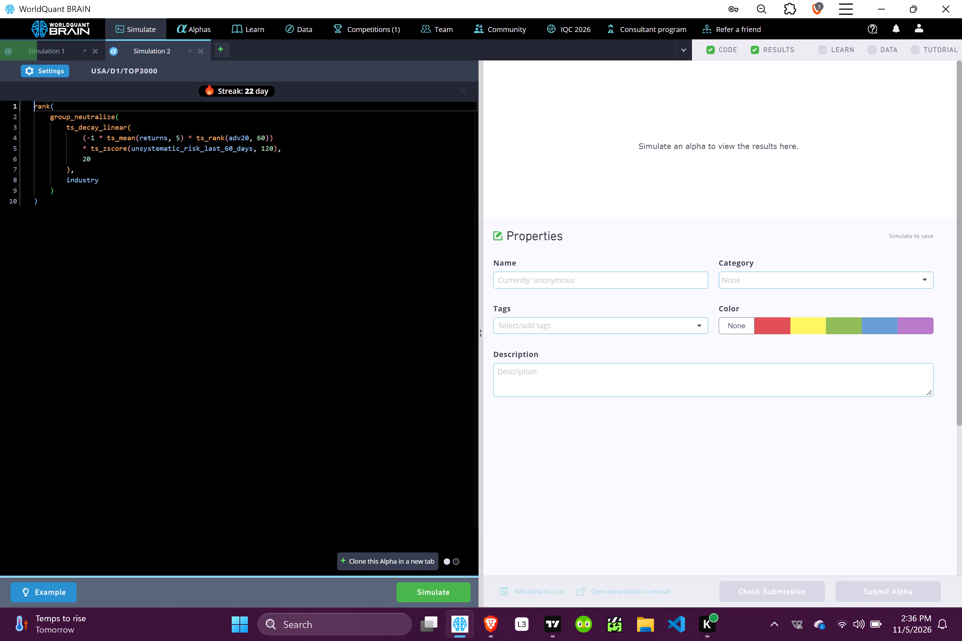
left_click(48, 70)
left_click(113, 230)
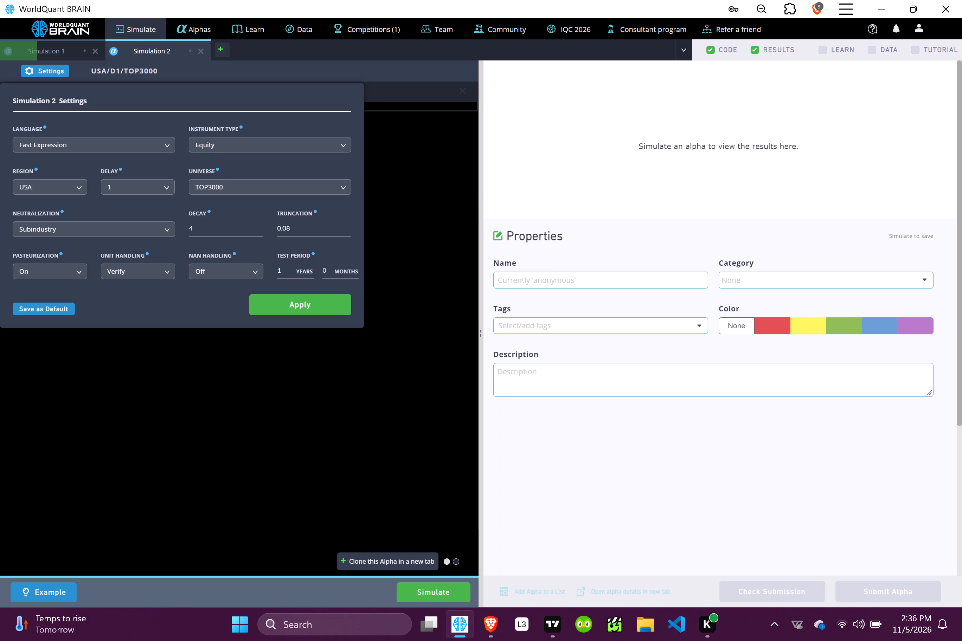
left_click(64, 293)
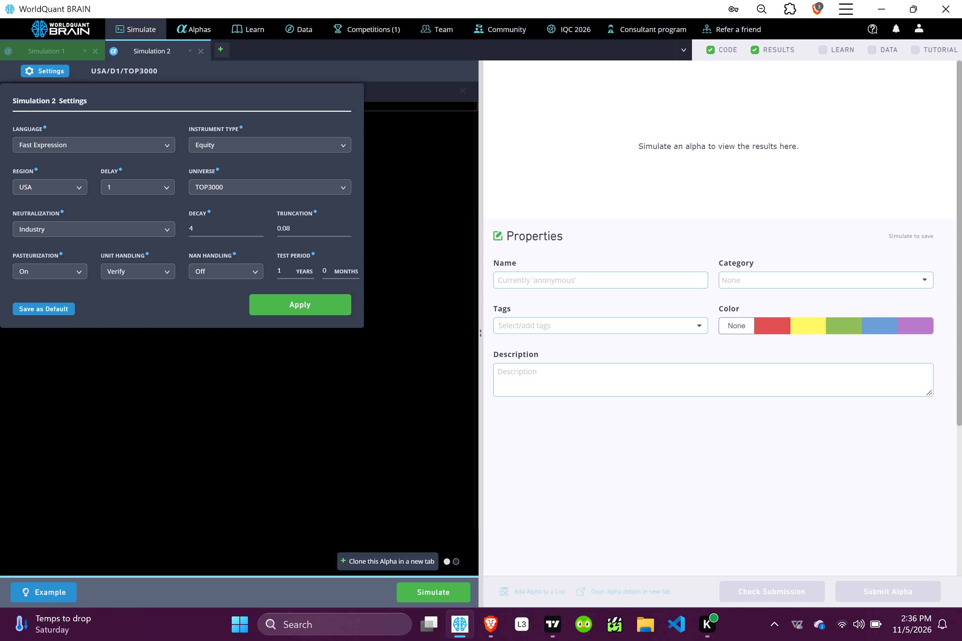
left_click(273, 299)
left_click(430, 586)
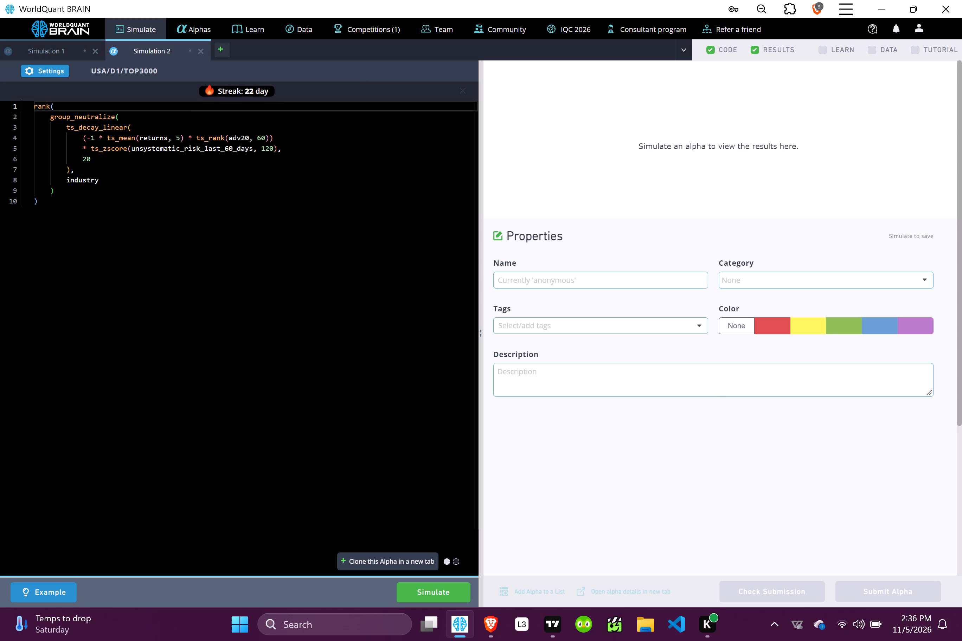
Clone the alpha into another tab, set its neutralization to Sector, and simulate it.
left_click(396, 562)
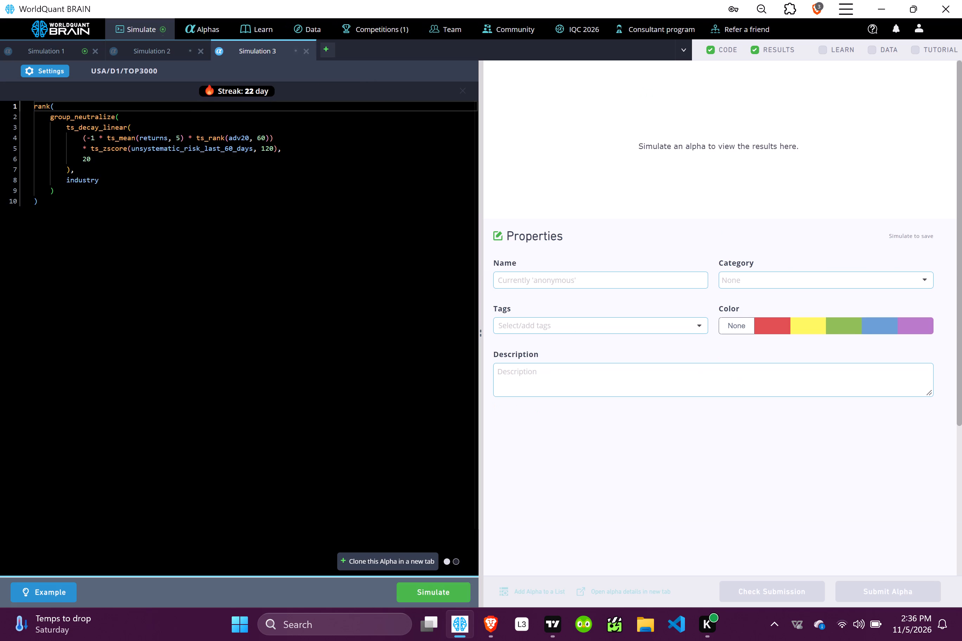
left_click(52, 70)
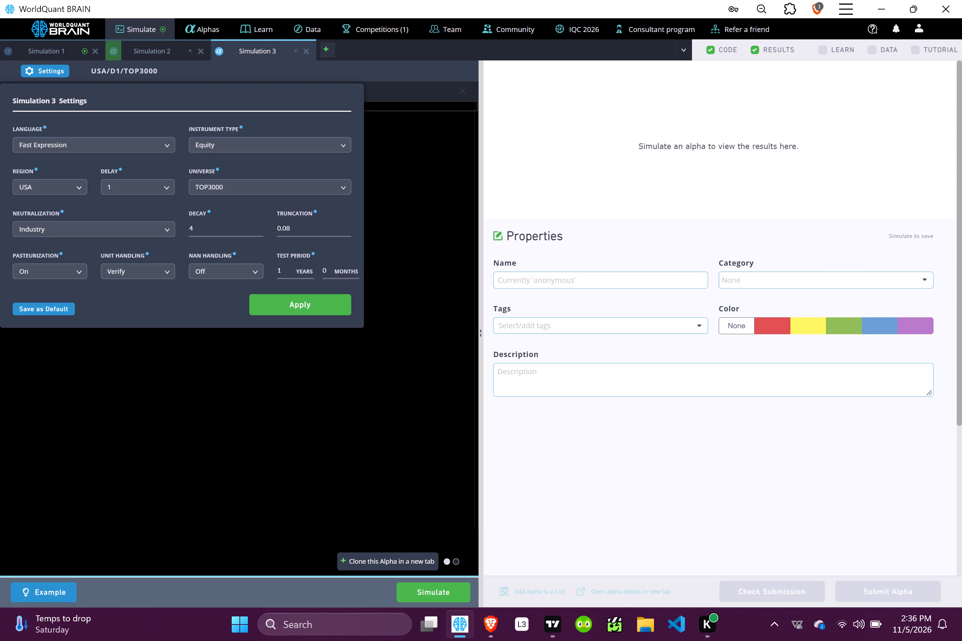
left_click(117, 226)
left_click(56, 276)
left_click(274, 304)
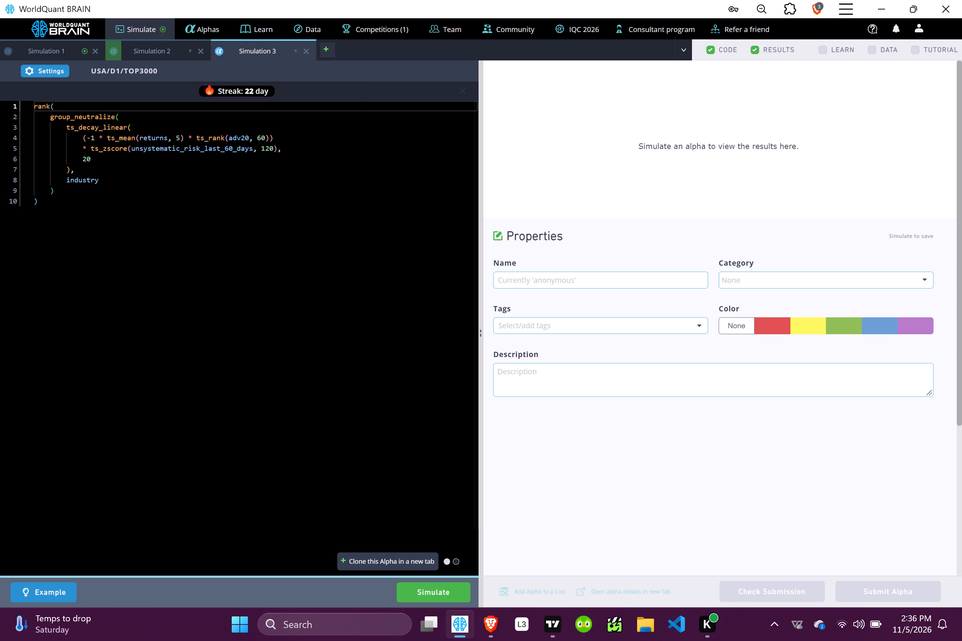
left_click(431, 586)
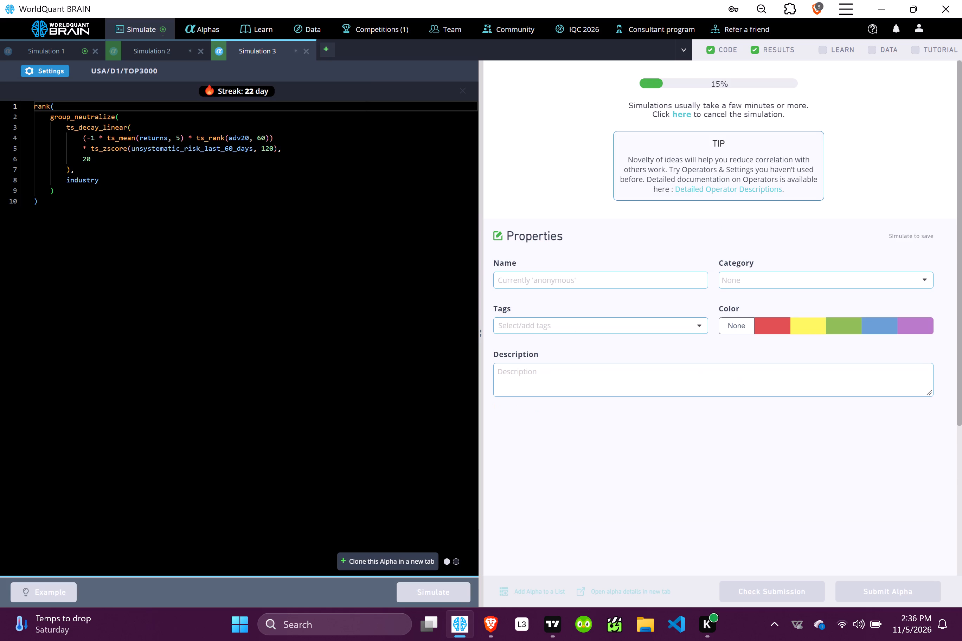
Clone the alpha into a fourth simulation, set its neutralization to Market, and simulate it.
left_click(392, 559)
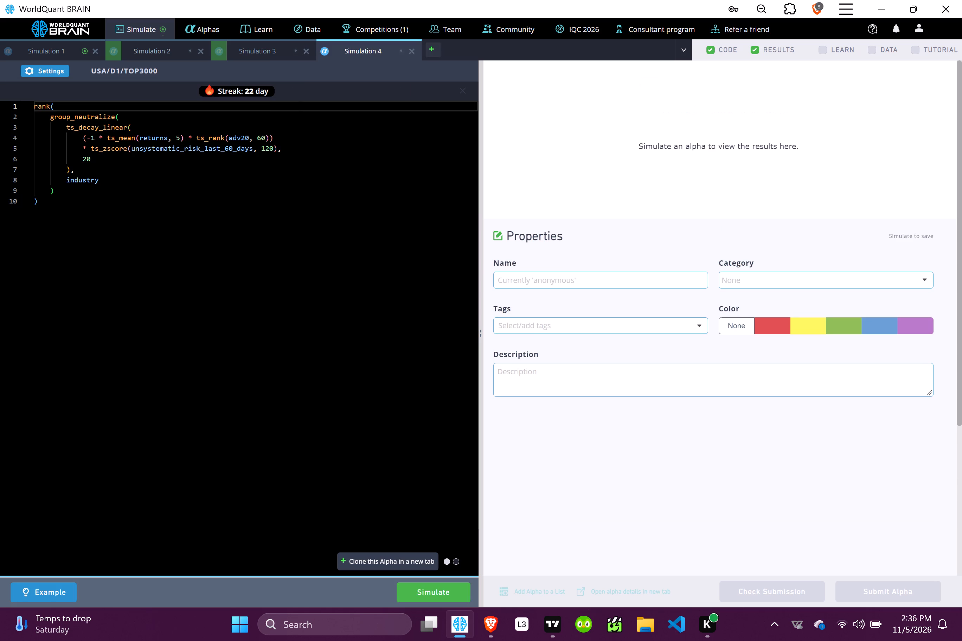
left_click(50, 71)
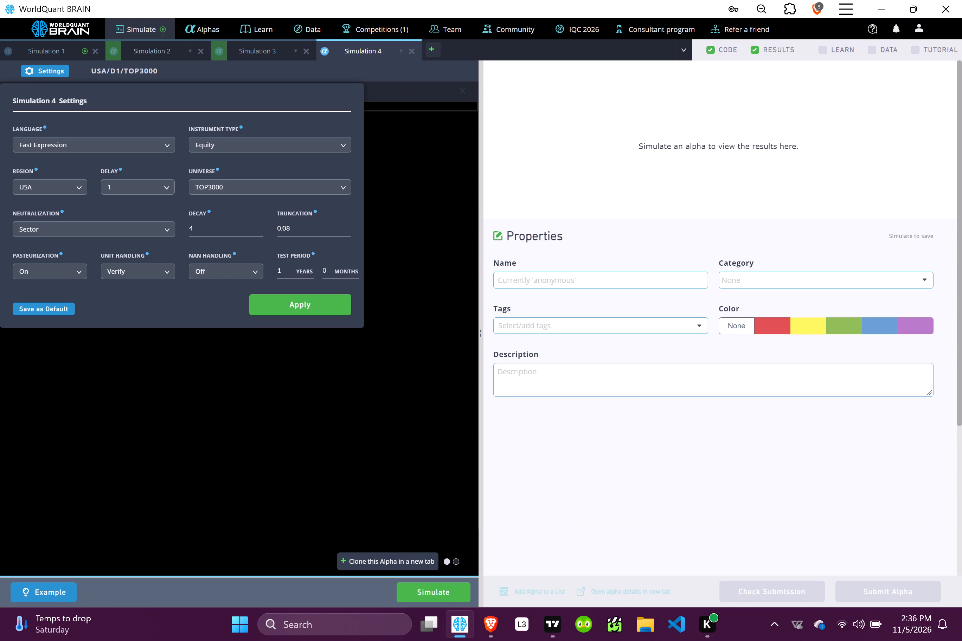
left_click(139, 227)
left_click(96, 267)
left_click(287, 298)
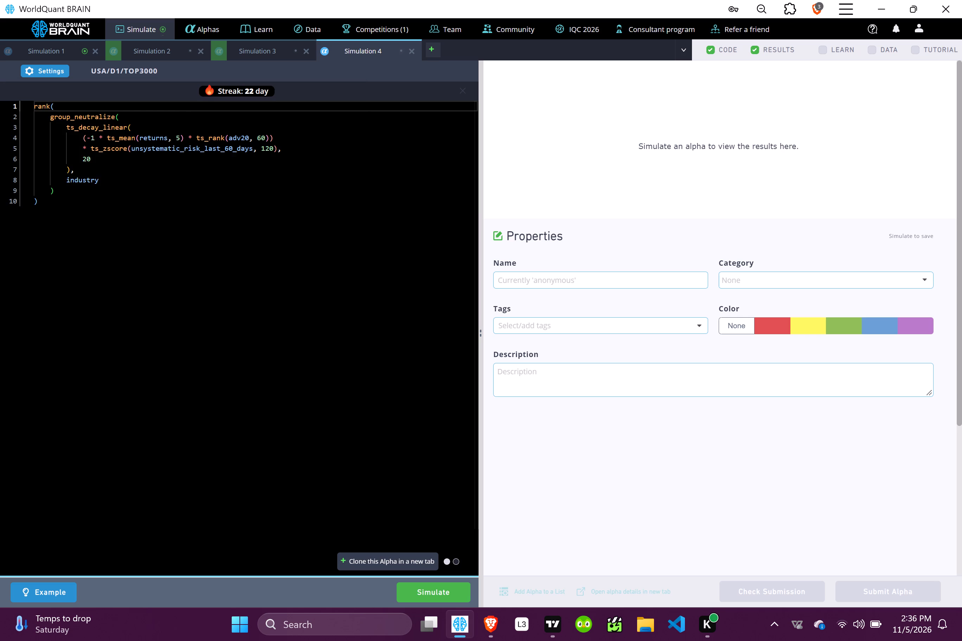
left_click(444, 586)
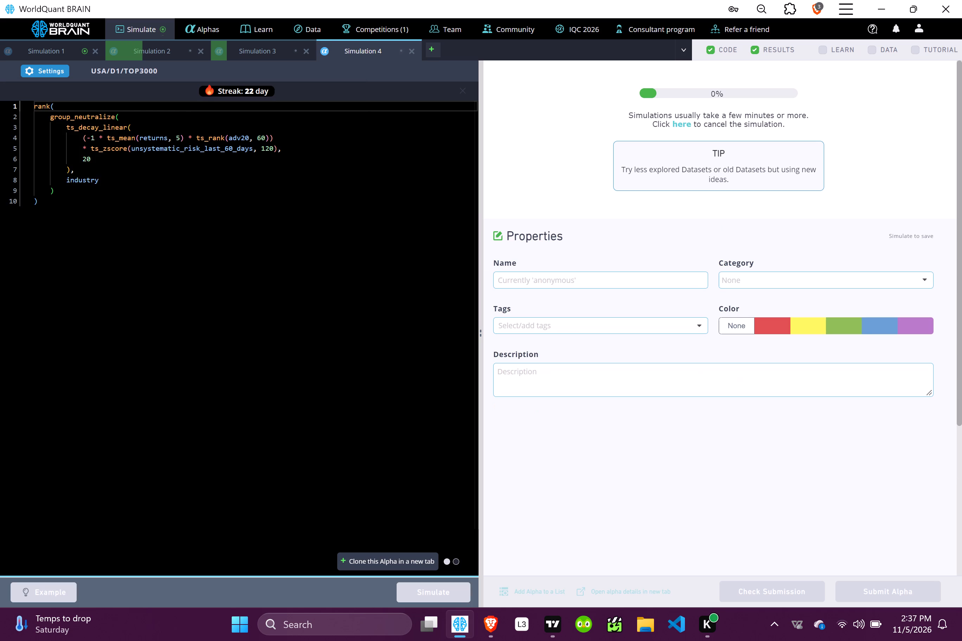
Clone the alpha into a fifth simulation and set its neutralization to None.
left_click(397, 559)
left_click(47, 73)
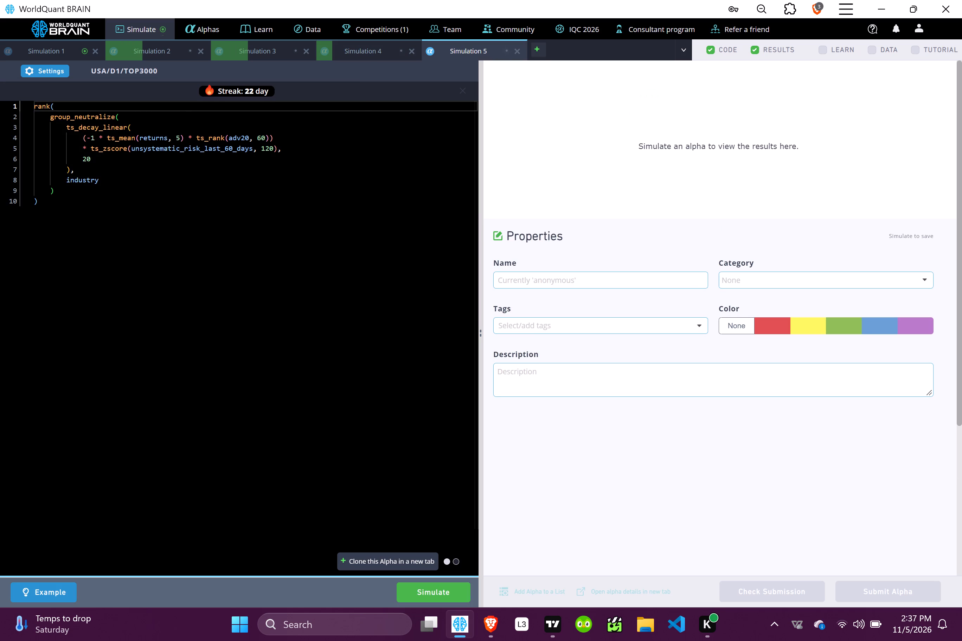
left_click(115, 236)
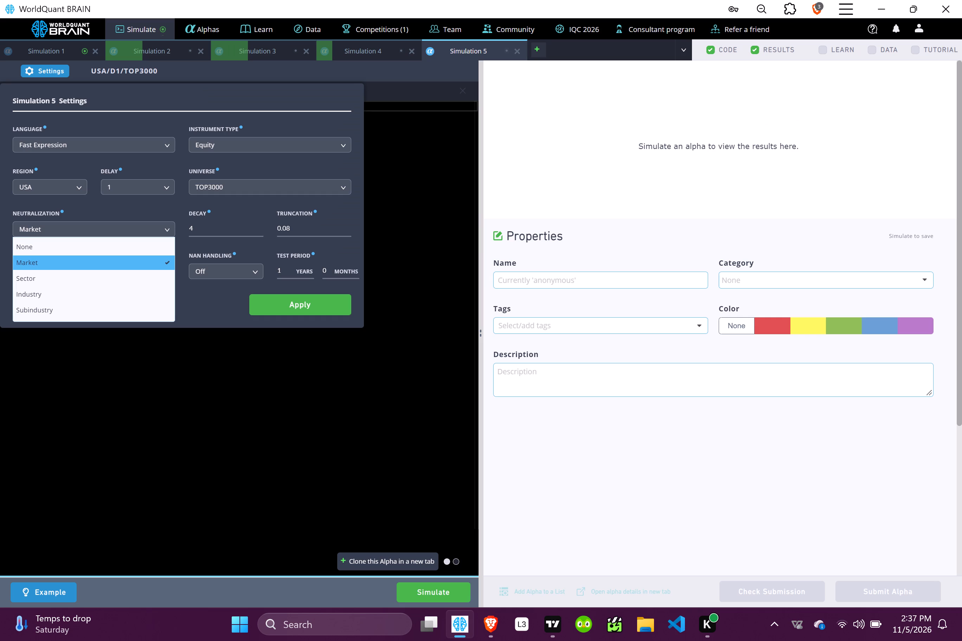
left_click(84, 248)
left_click(282, 304)
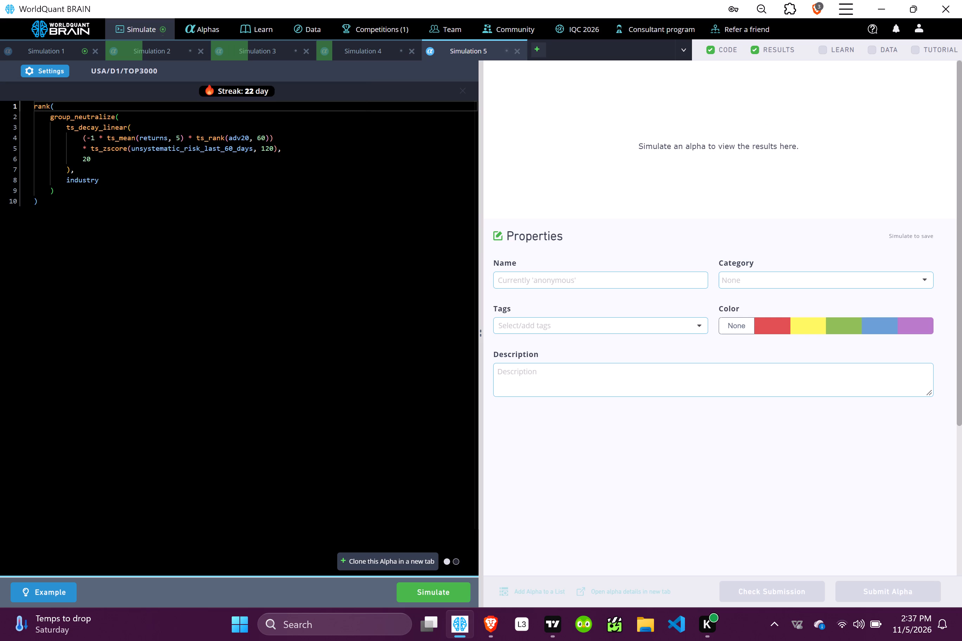
Open the Simulation 1 results and exit tutorial mode.
left_click(63, 51)
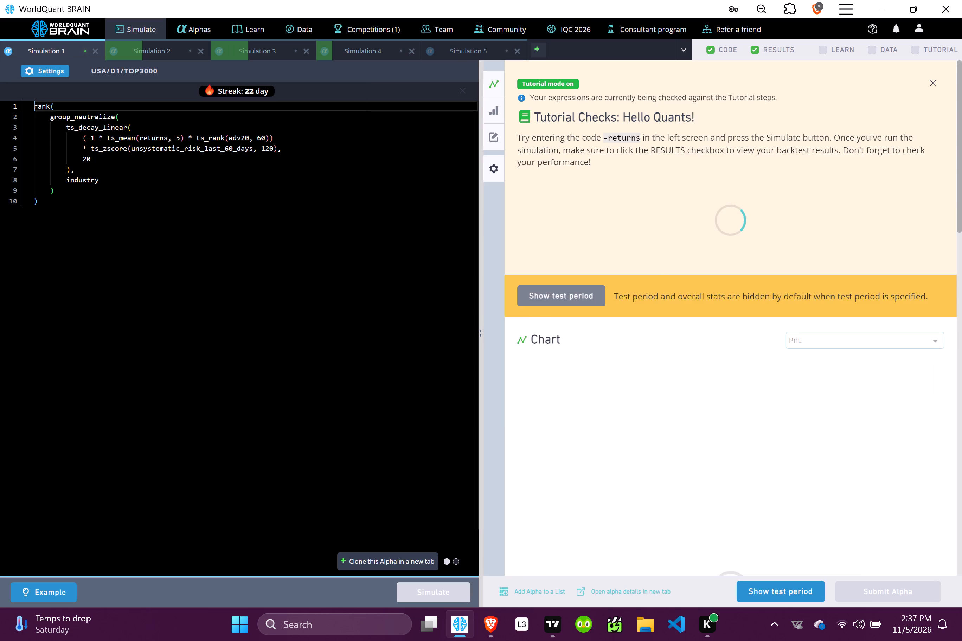
scroll(633, 345, "down", 4)
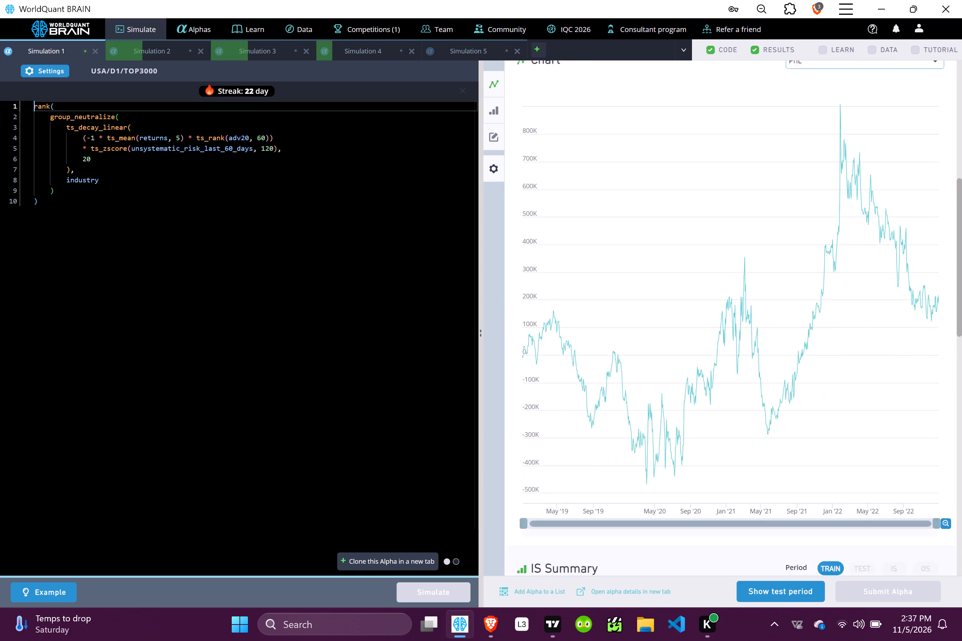
scroll(633, 345, "down", 1)
scroll(633, 345, "up", 8)
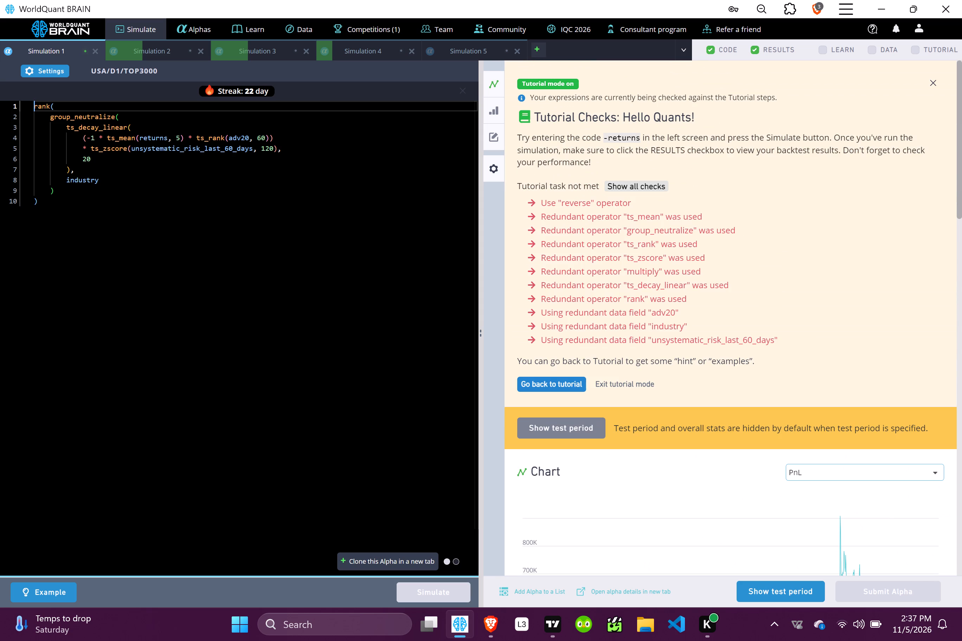
left_click(616, 381)
left_click(599, 362)
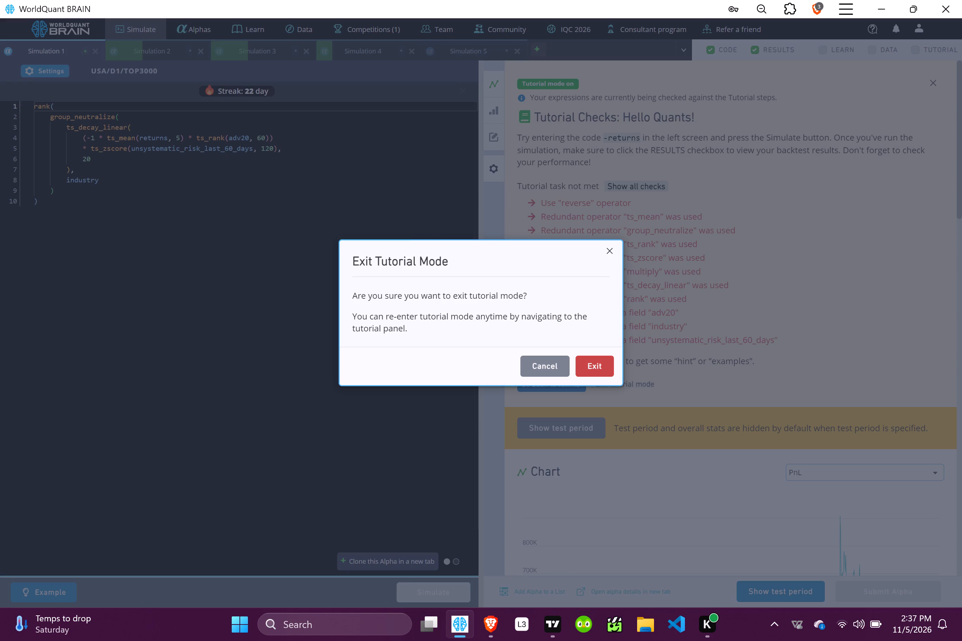
Show the test period for Simulation 1 and examine its IS Summary and IS Testing Status.
scroll(735, 357, "down", 2)
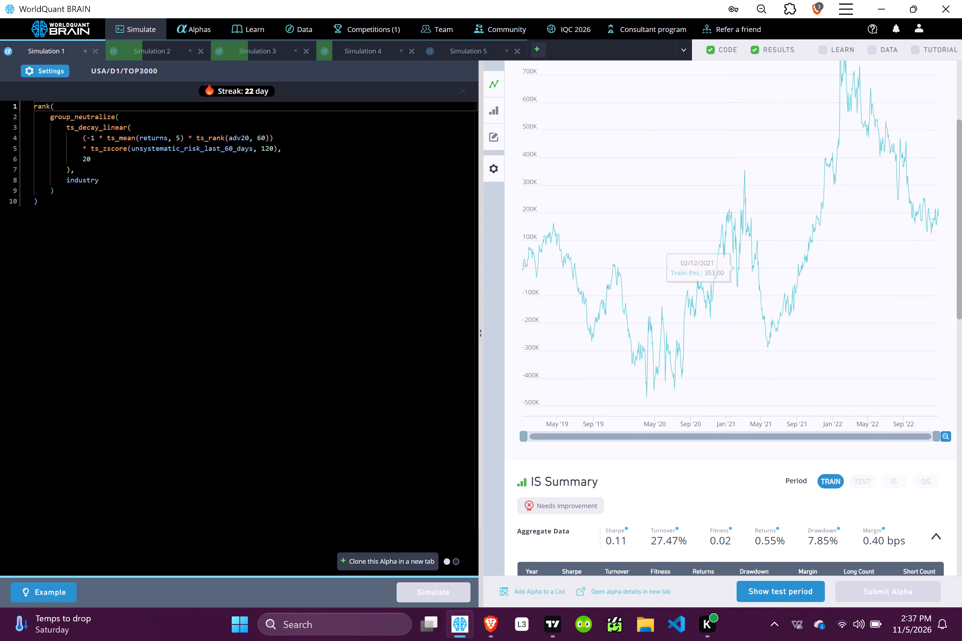
left_click(764, 592)
scroll(760, 484, "down", 5)
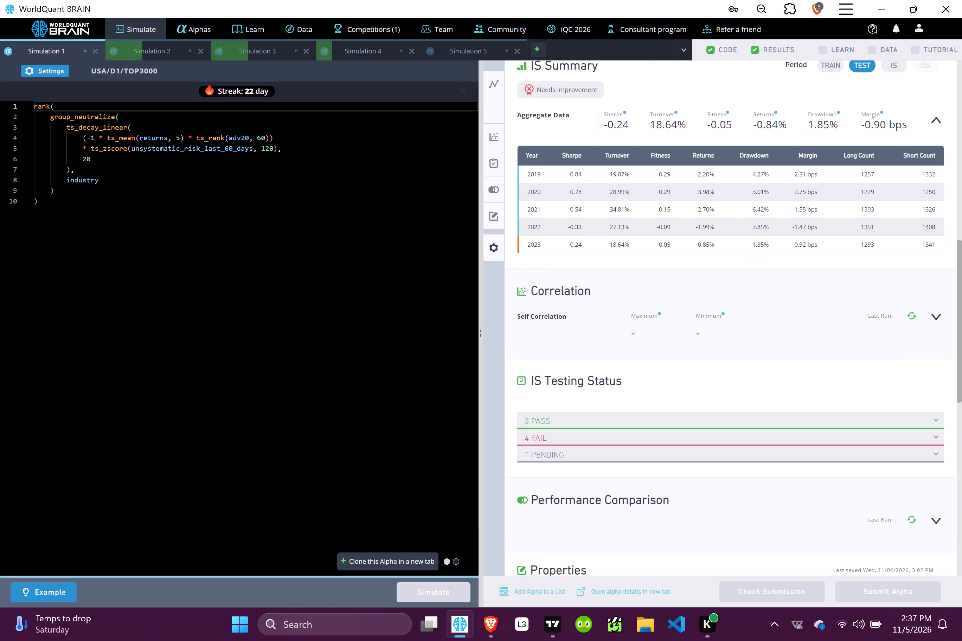
left_click(673, 432)
left_click(673, 432)
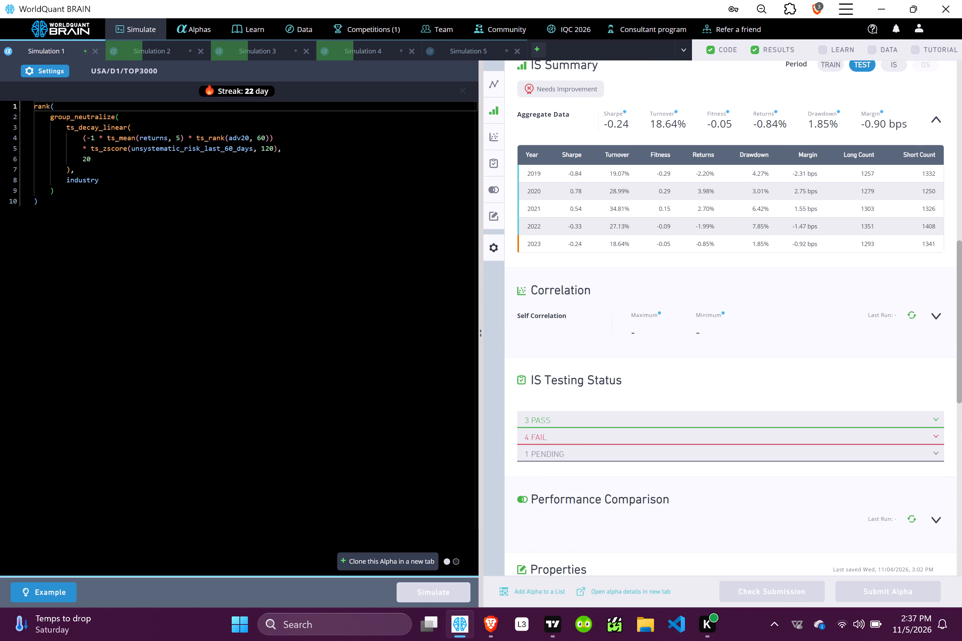
Set NaN handling to On in the Simulation 1 settings and try to simulate the alpha again.
left_click(56, 70)
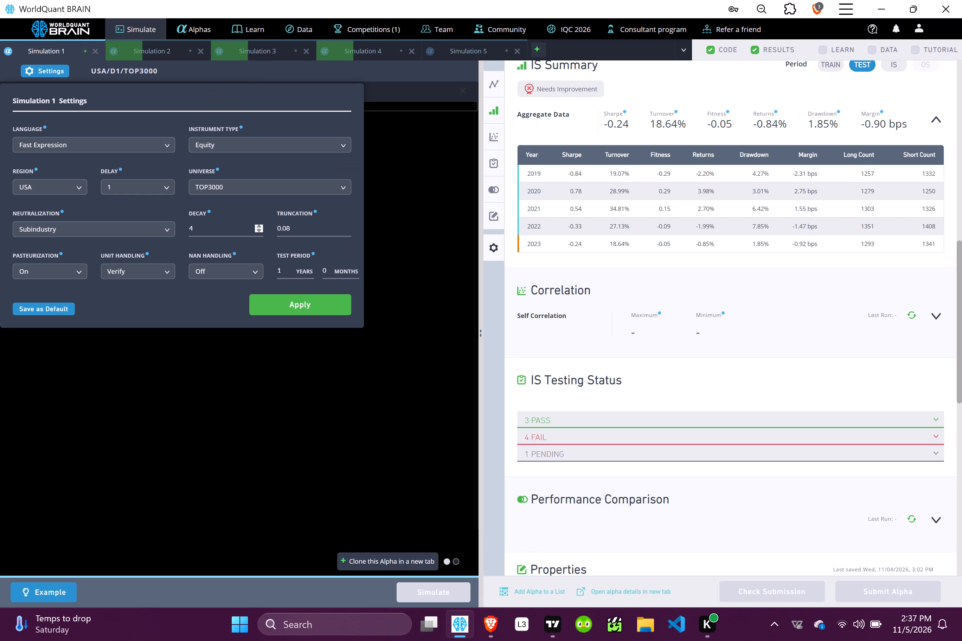
left_click(241, 266)
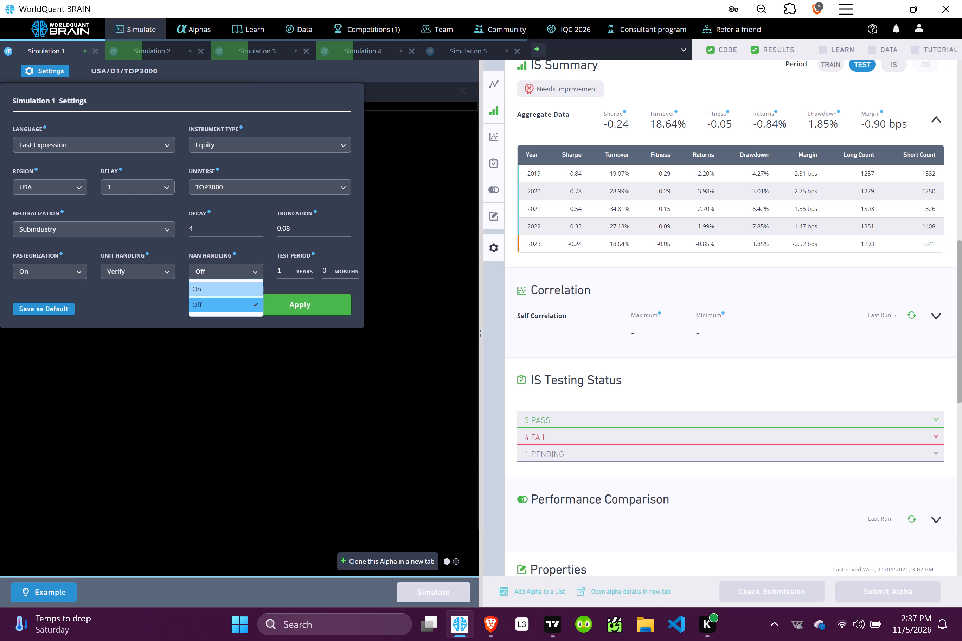
left_click(231, 284)
left_click(292, 305)
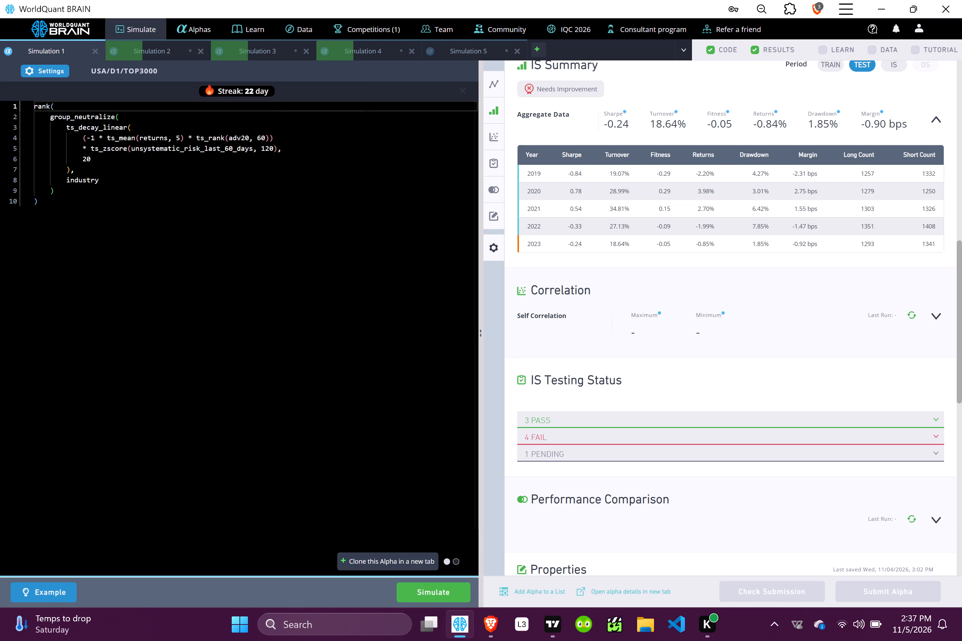
left_click(443, 594)
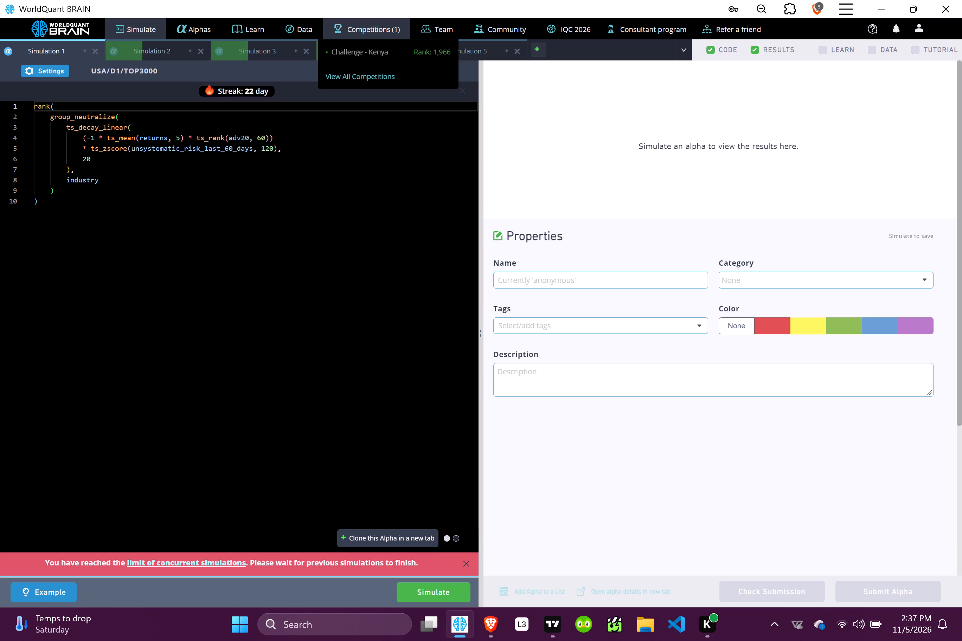
left_click(341, 248)
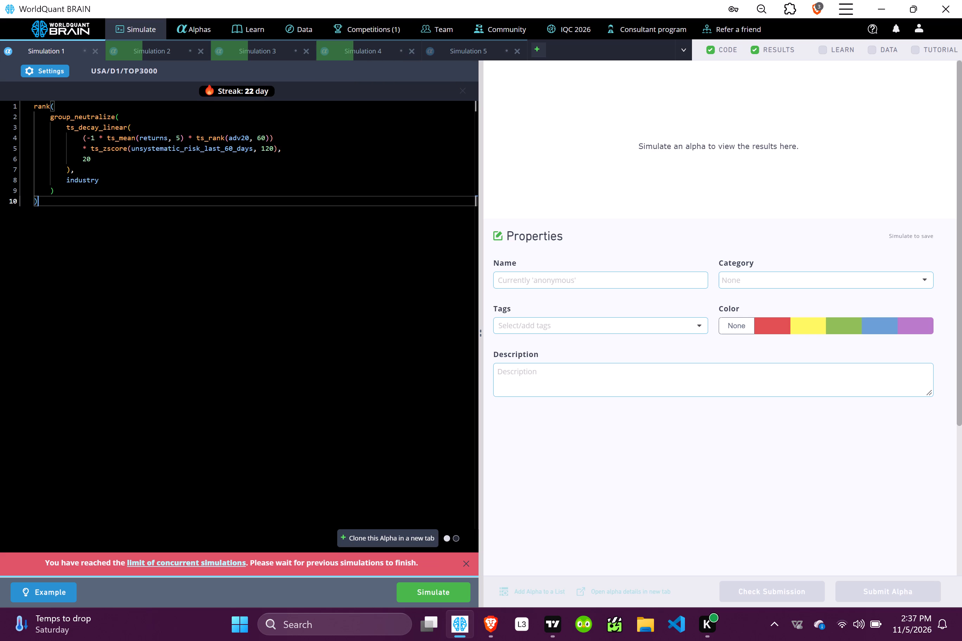
left_click(467, 564)
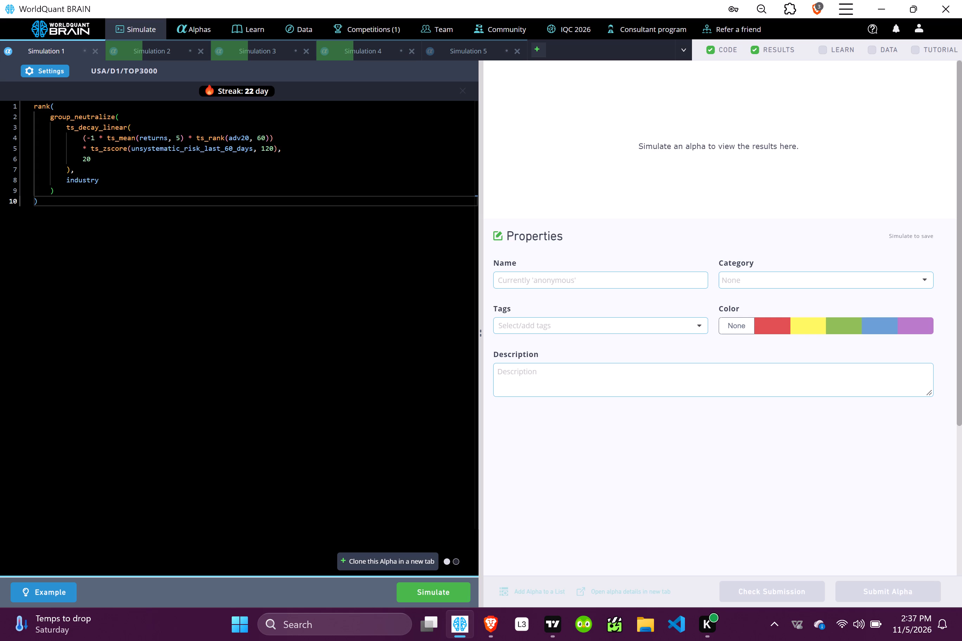
left_click(486, 627)
scroll(303, 245, "down", 2)
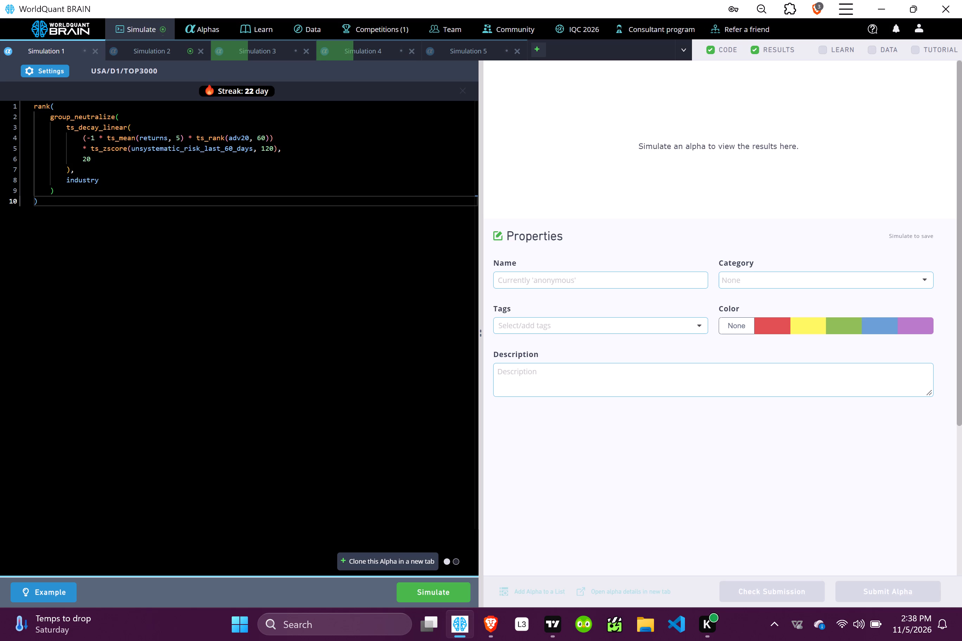
left_click(453, 55)
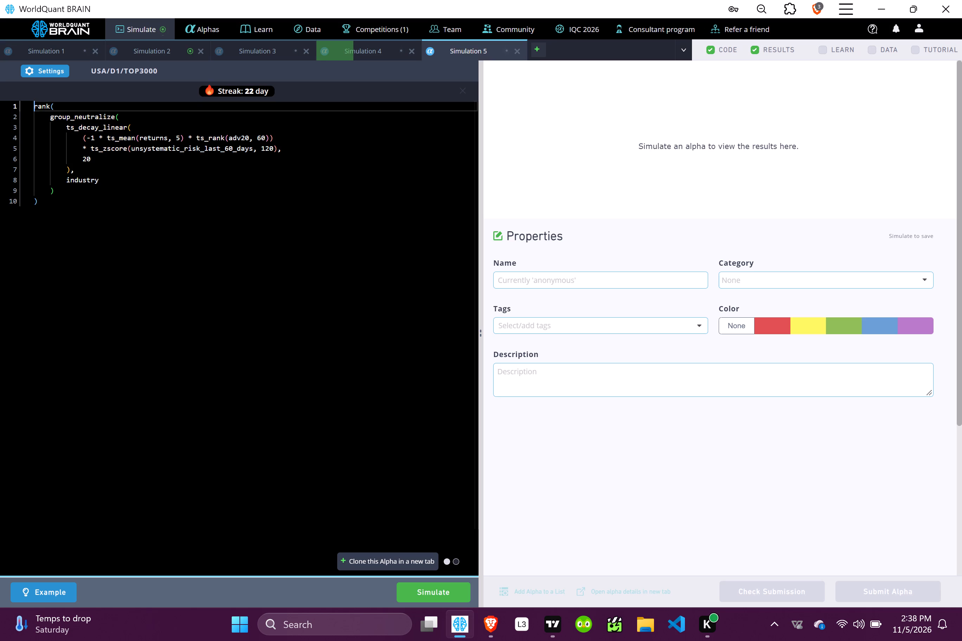
left_click(442, 592)
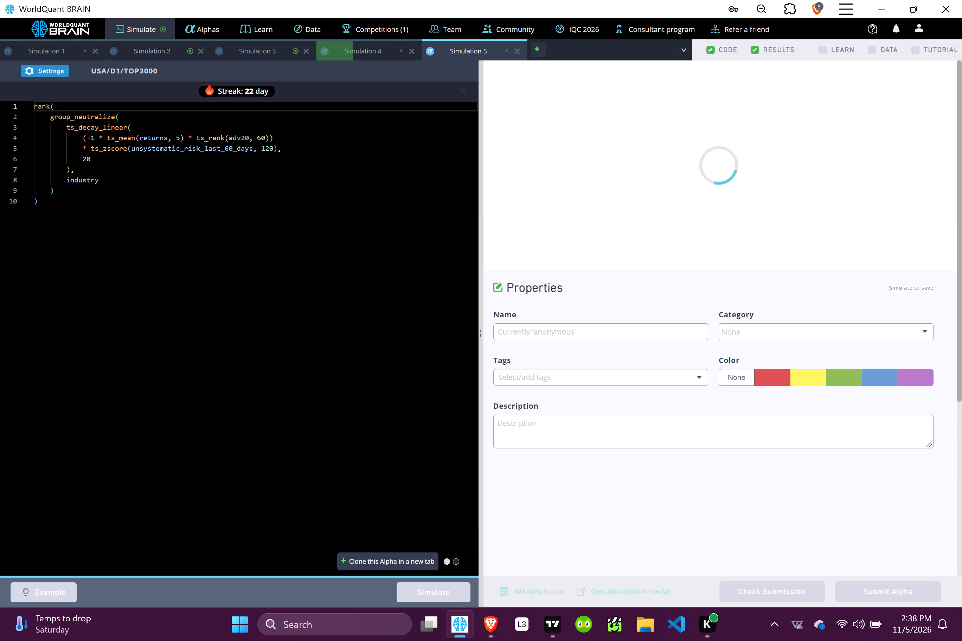
Return to Simulation 1 and simulate its alpha again.
left_click(38, 46)
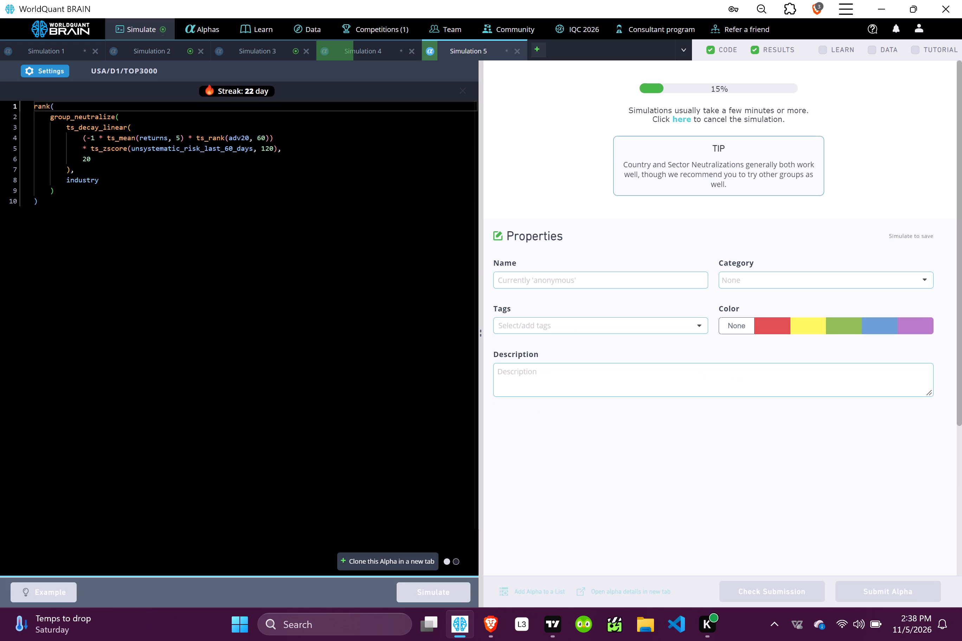
left_click(427, 588)
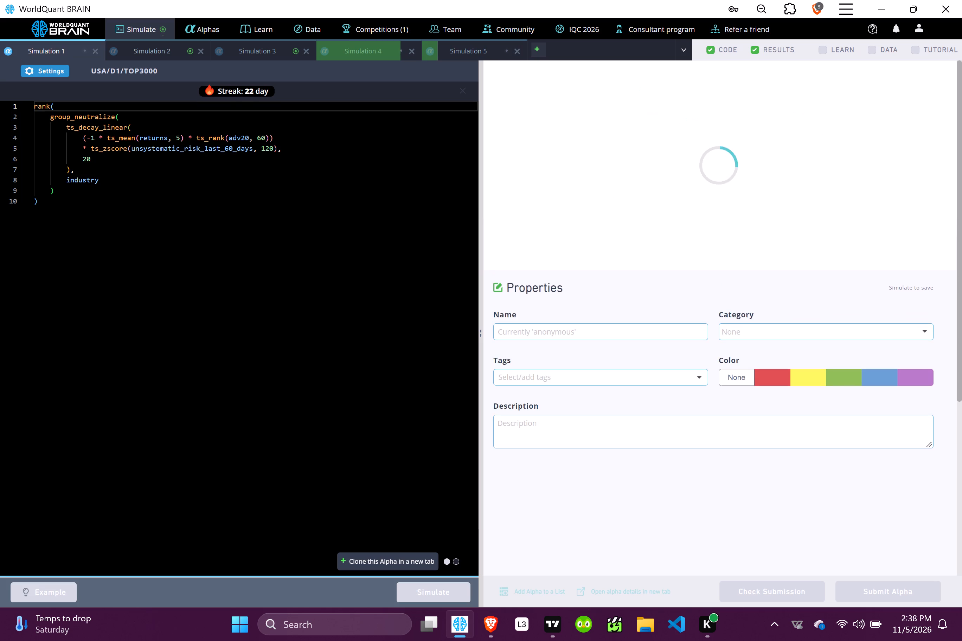
Show the test period for Simulation 2 and examine its IS Summary.
left_click(155, 48)
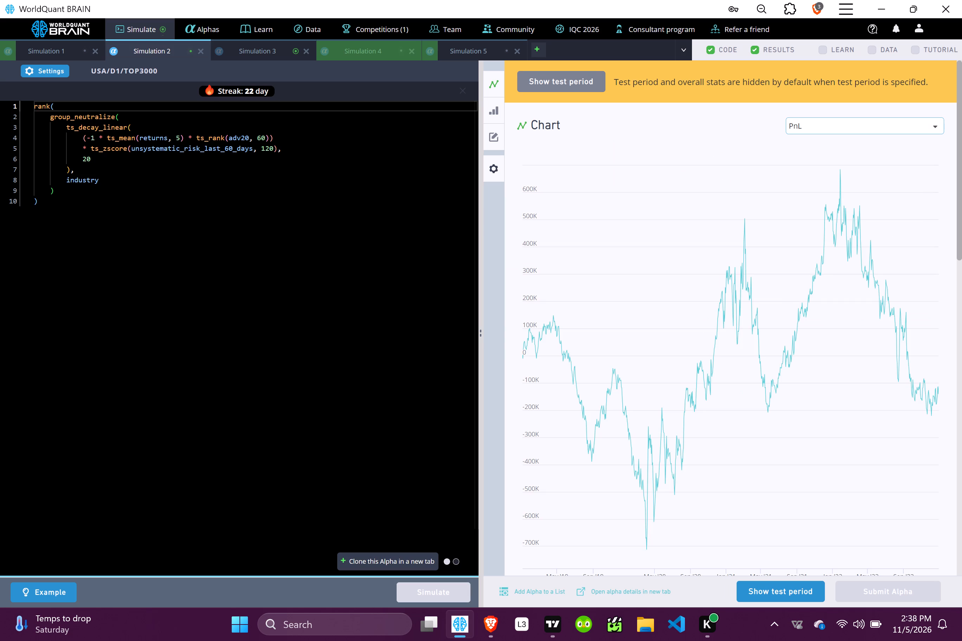
left_click(790, 592)
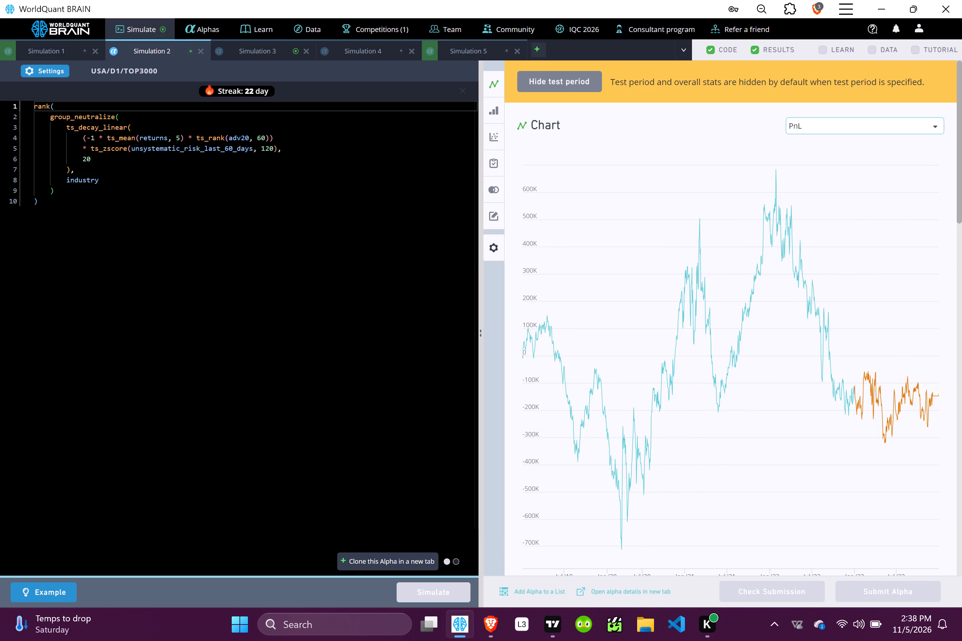
scroll(697, 333, "down", 3)
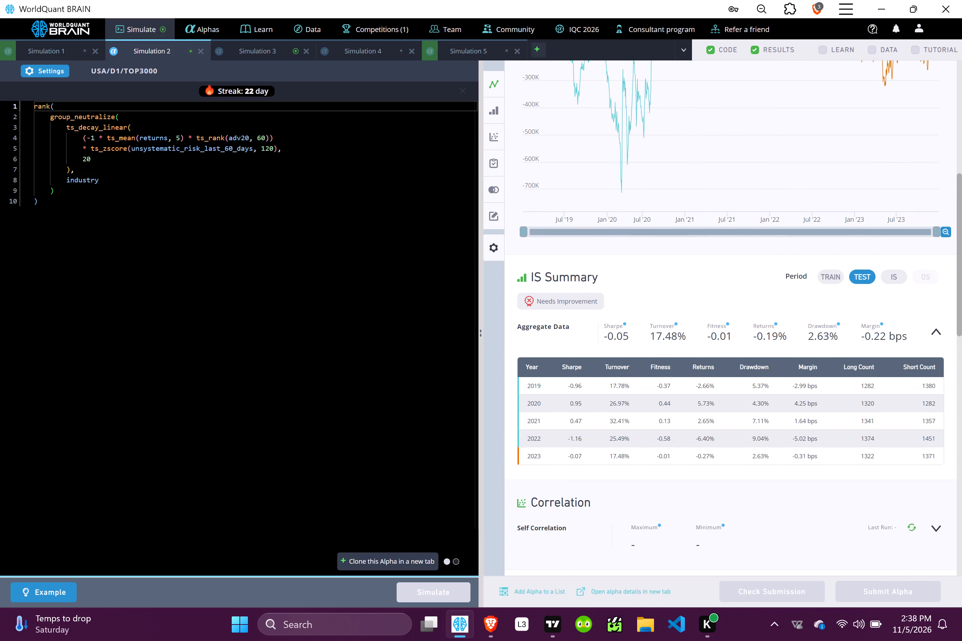
Set NaN handling to On in the Simulation 2 settings and simulate the alpha again.
left_click(47, 66)
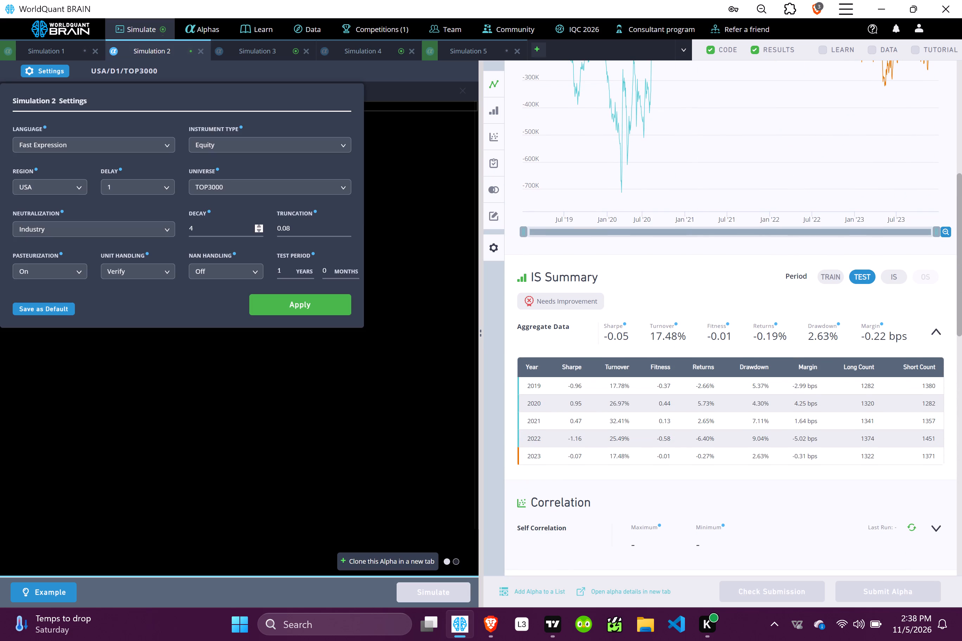
left_click(212, 271)
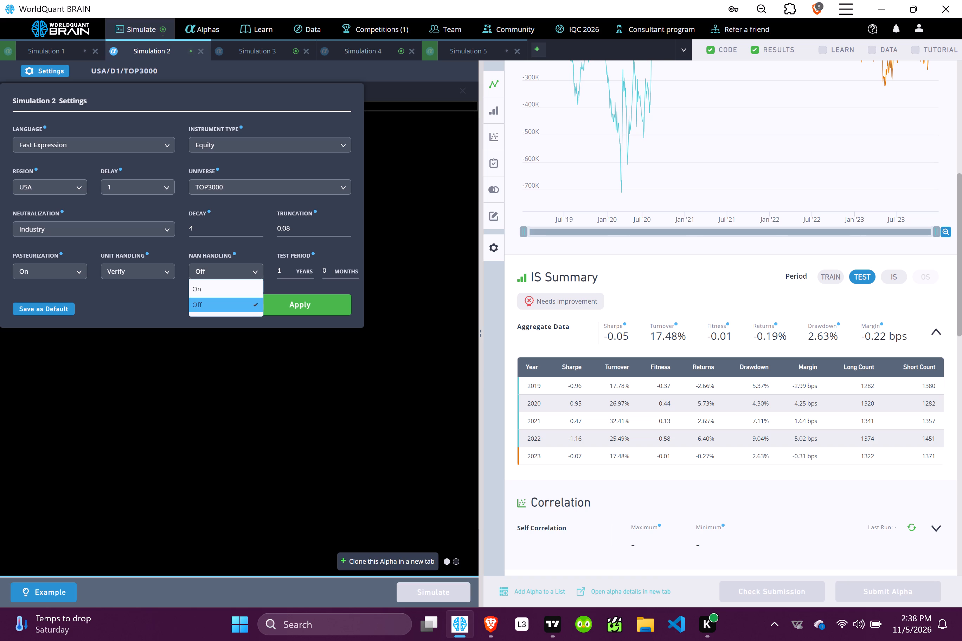
left_click(212, 285)
left_click(298, 301)
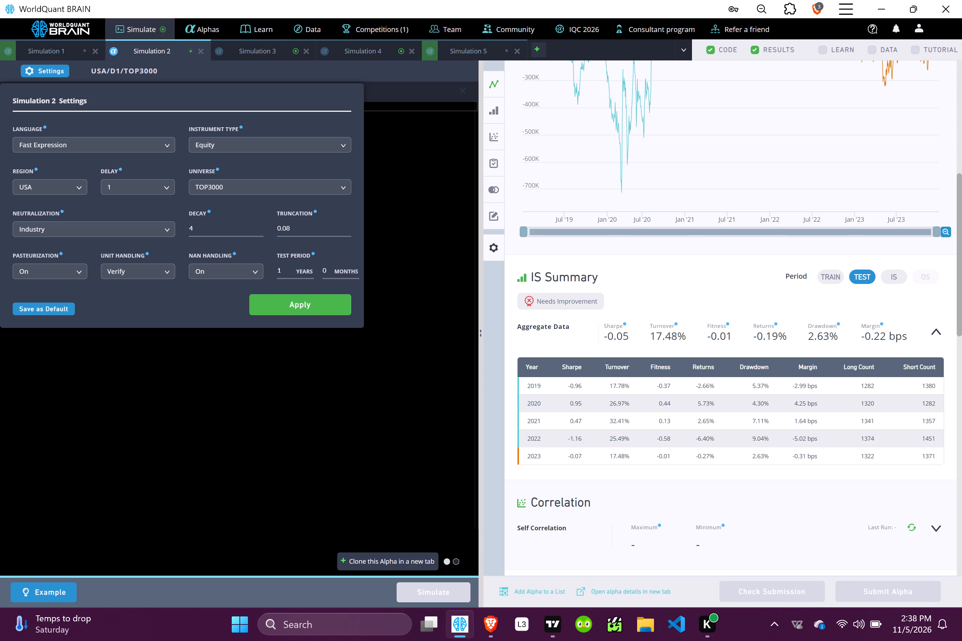
left_click(432, 587)
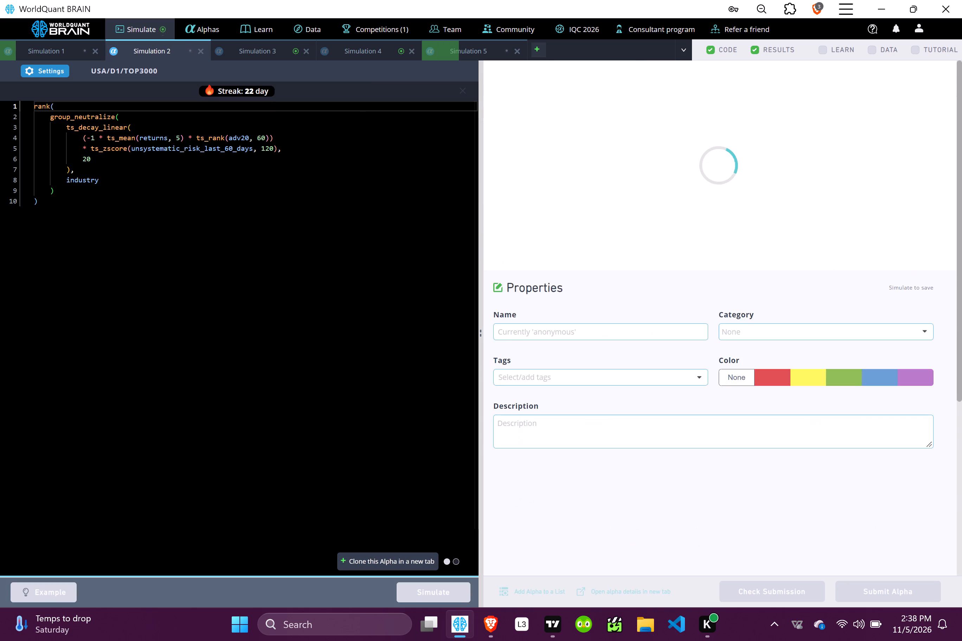
Show the test period for Simulation 3 and examine its IS Summary and IS Testing Status.
left_click(272, 47)
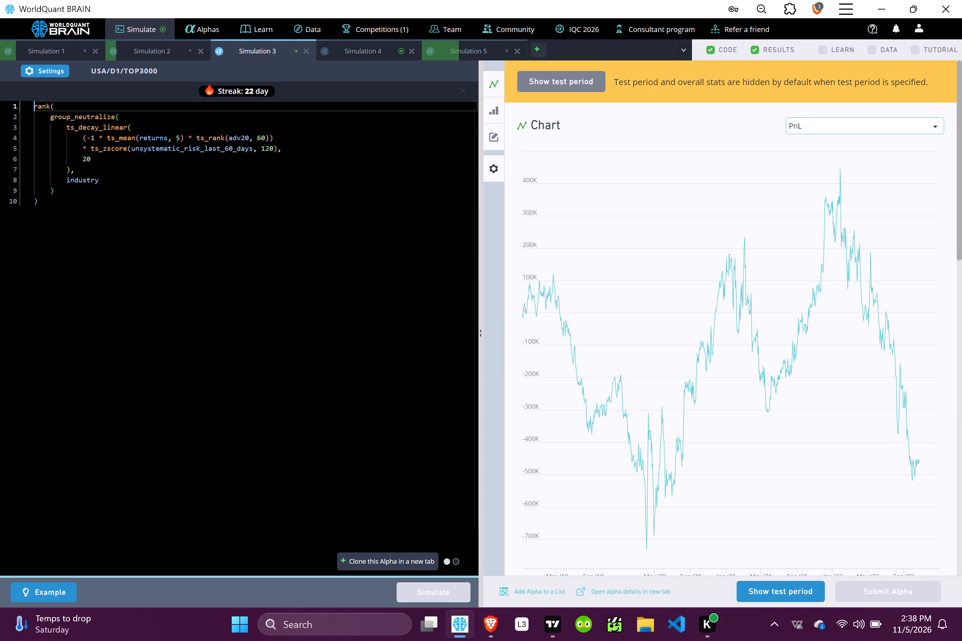
left_click(770, 578)
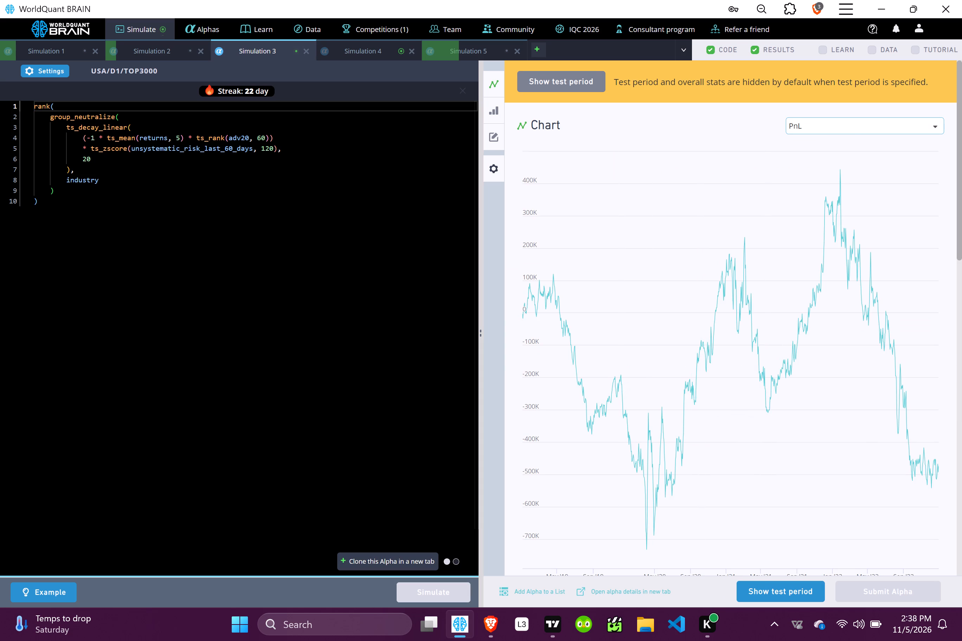
left_click(777, 589)
scroll(758, 507, "down", 4)
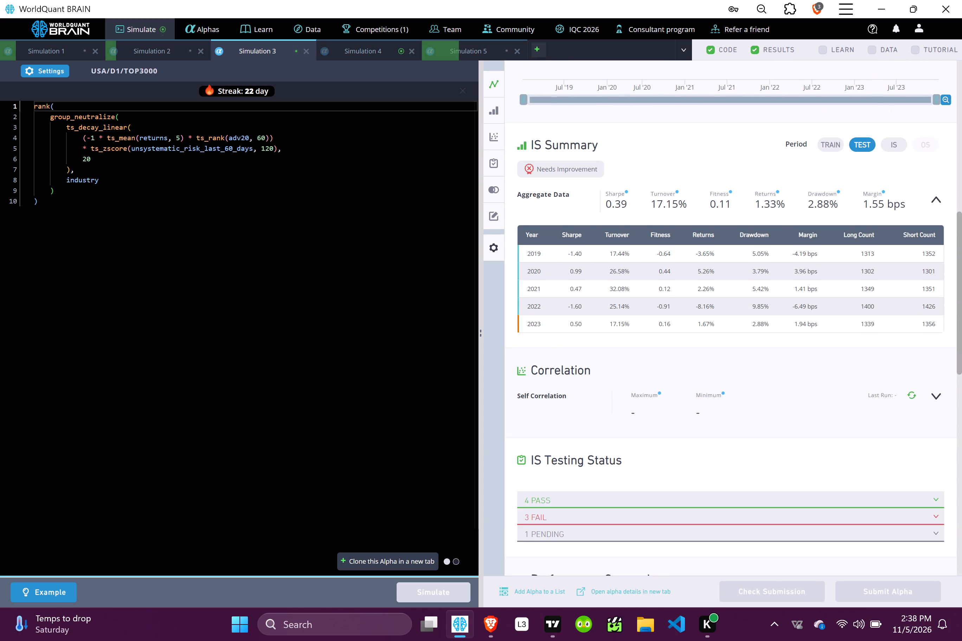
scroll(758, 507, "down", 1)
Set NaN handling to On in the Simulation 3 settings and try to simulate the alpha again.
left_click(58, 72)
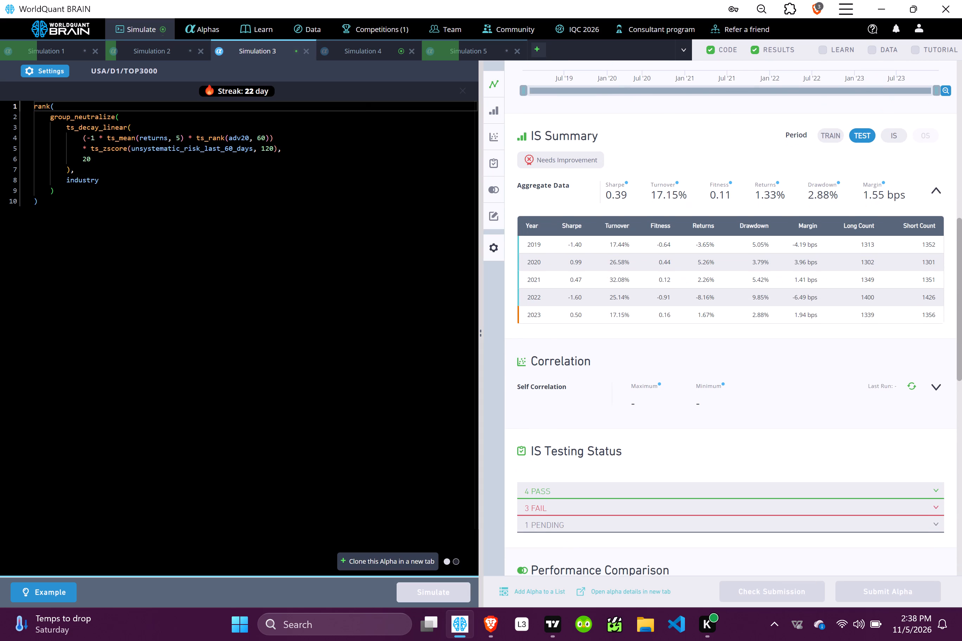
left_click(219, 271)
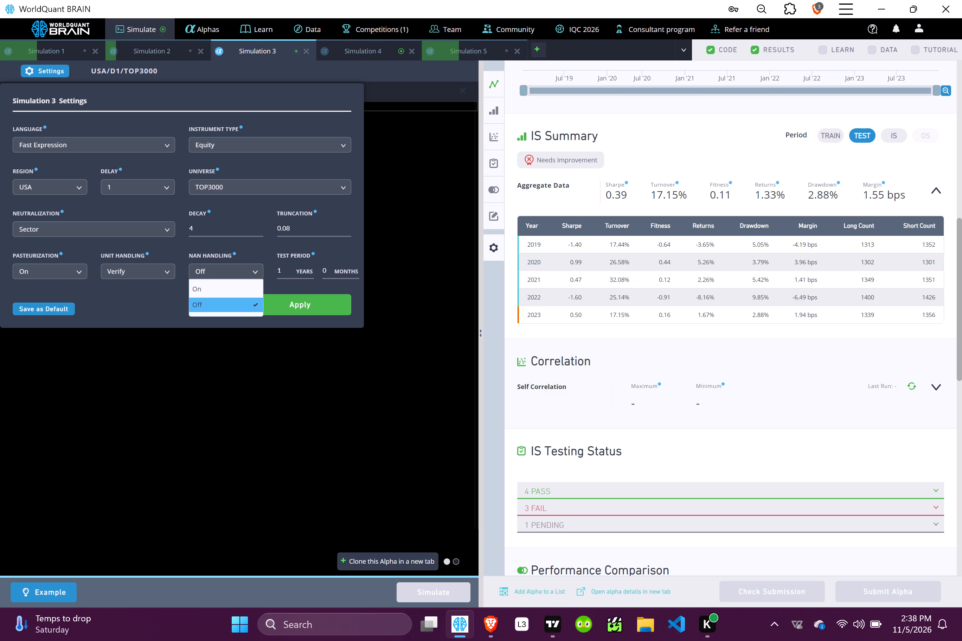
left_click(220, 284)
left_click(297, 304)
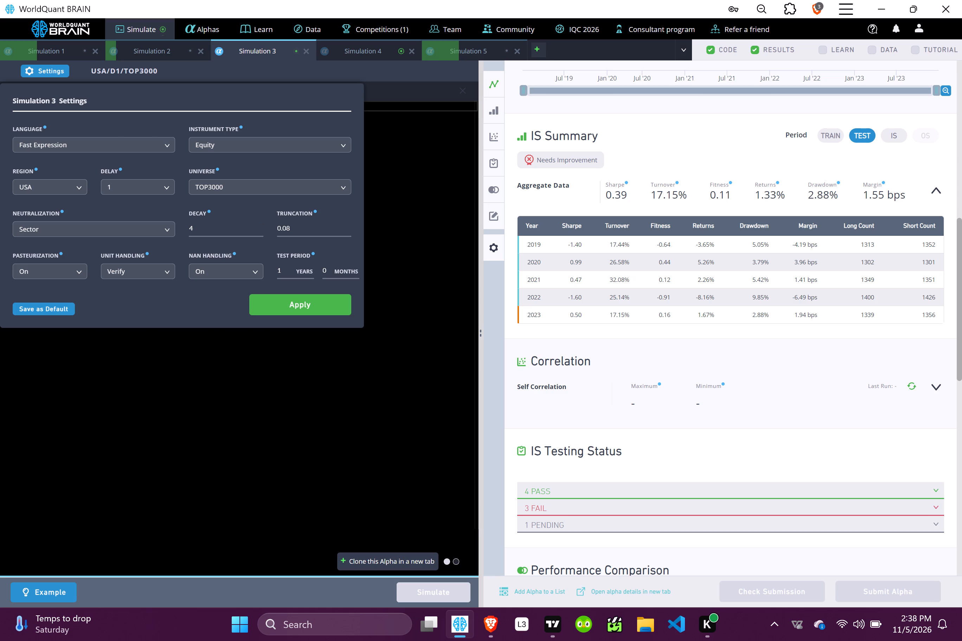
left_click(448, 595)
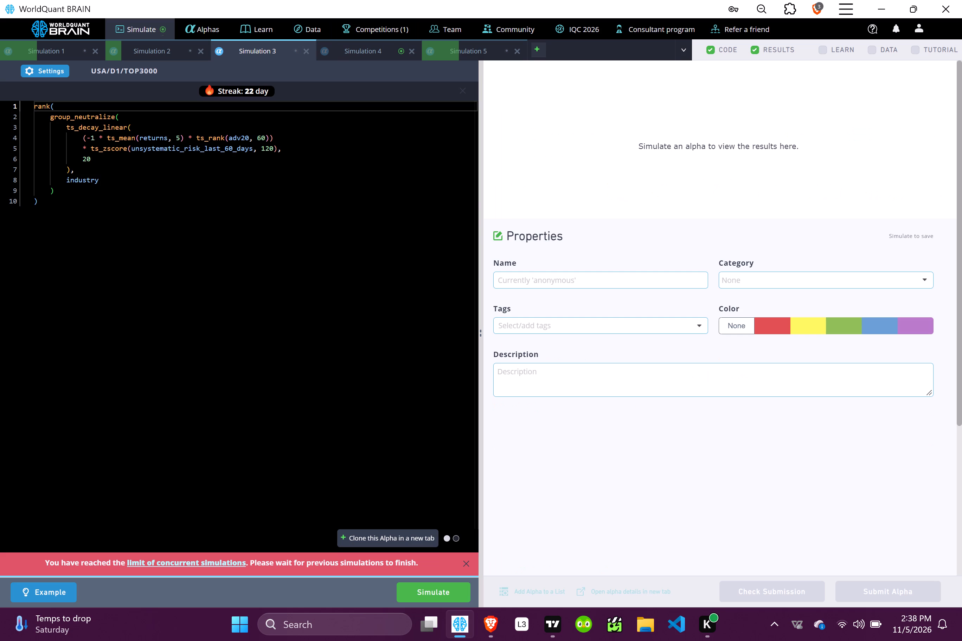
left_click(467, 560)
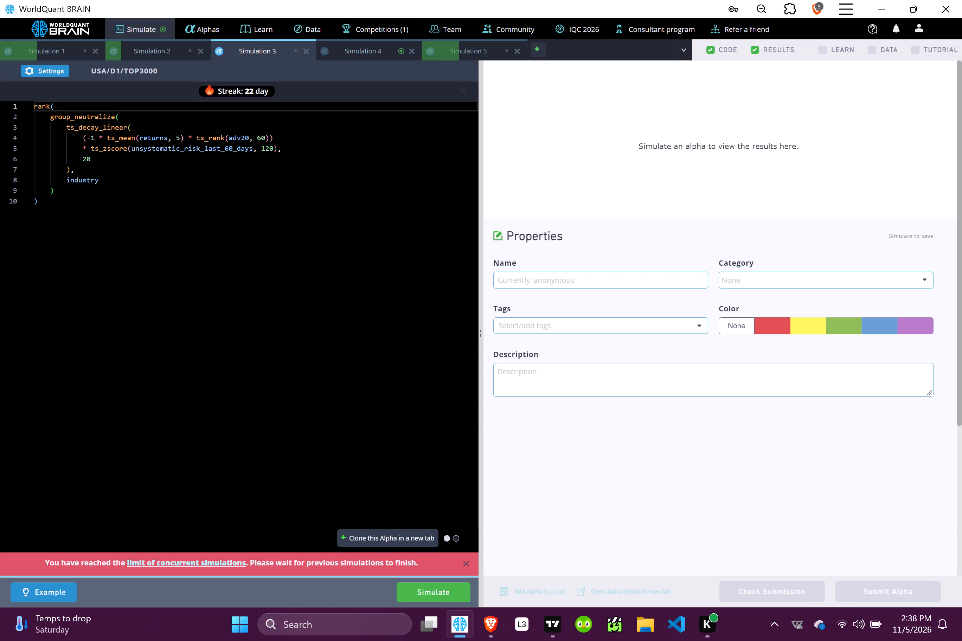
left_click(465, 563)
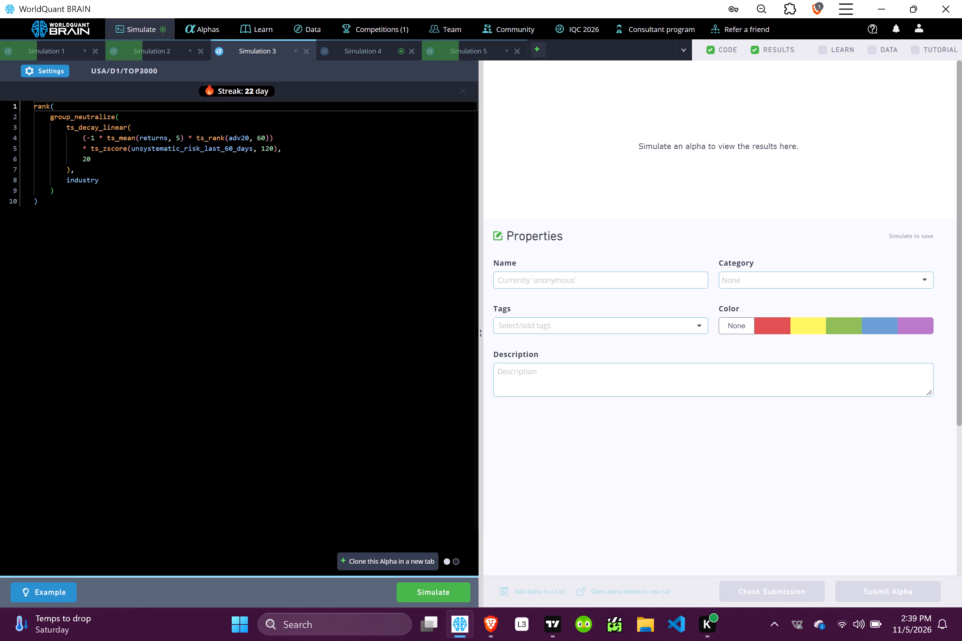
Show the test period for Simulation 4 and examine its IS Summary and IS Testing Status.
left_click(378, 48)
scroll(754, 352, "down", 1)
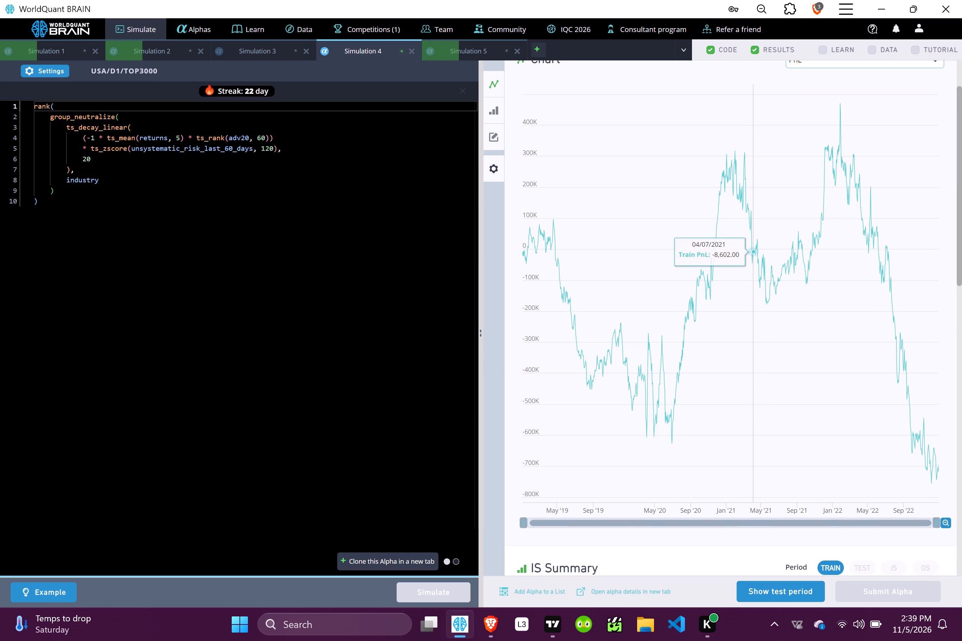
left_click(778, 593)
scroll(737, 452, "down", 1)
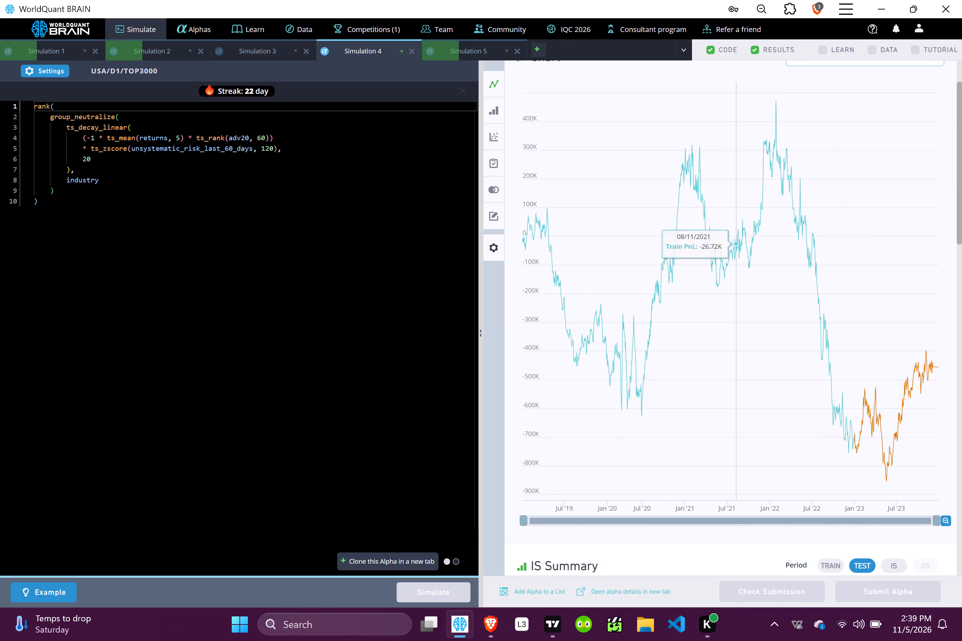
scroll(737, 452, "down", 4)
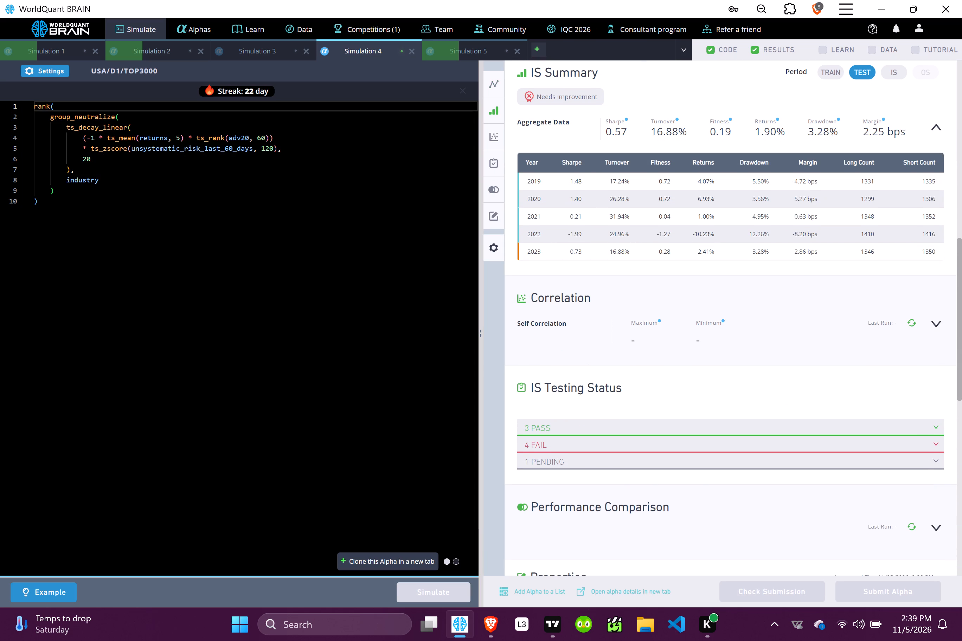
left_click(708, 449)
left_click(708, 449)
Set NaN handling to On in the Simulation 4 settings and apply the change.
left_click(60, 72)
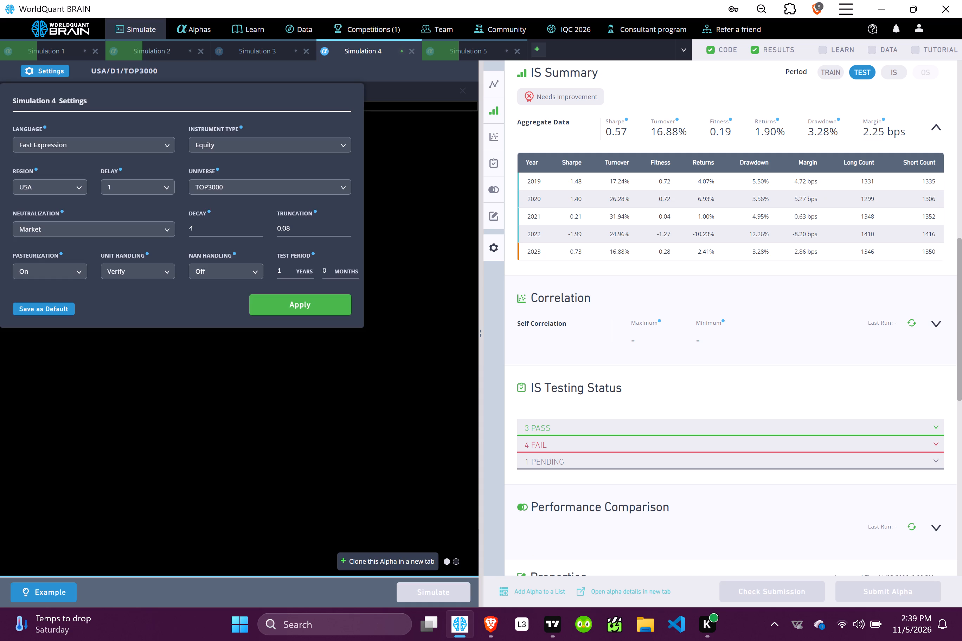
left_click(212, 271)
left_click(203, 285)
left_click(296, 305)
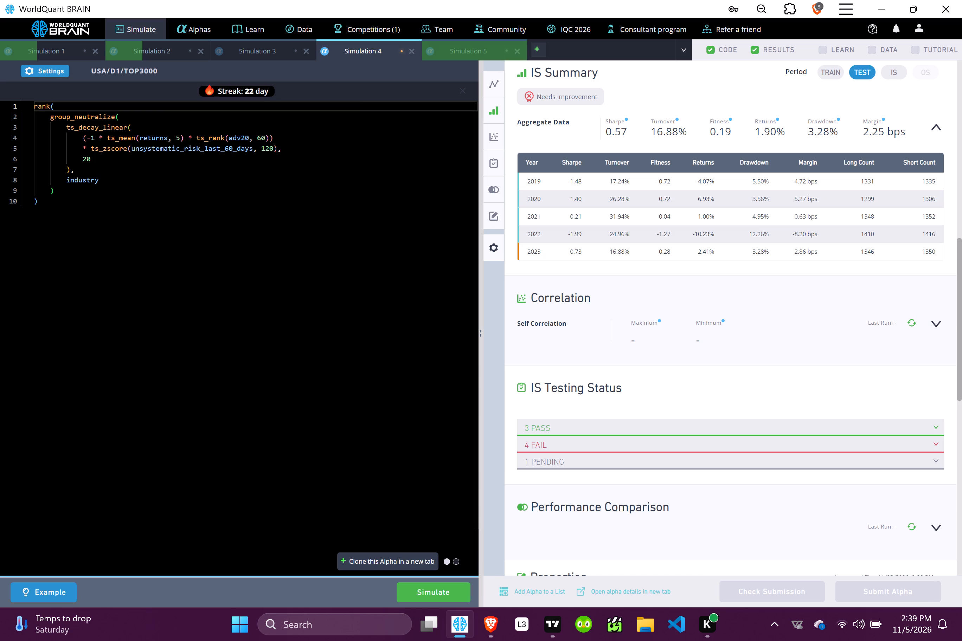
Return to Simulation 3 and simulate its alpha with the updated settings.
left_click(281, 49)
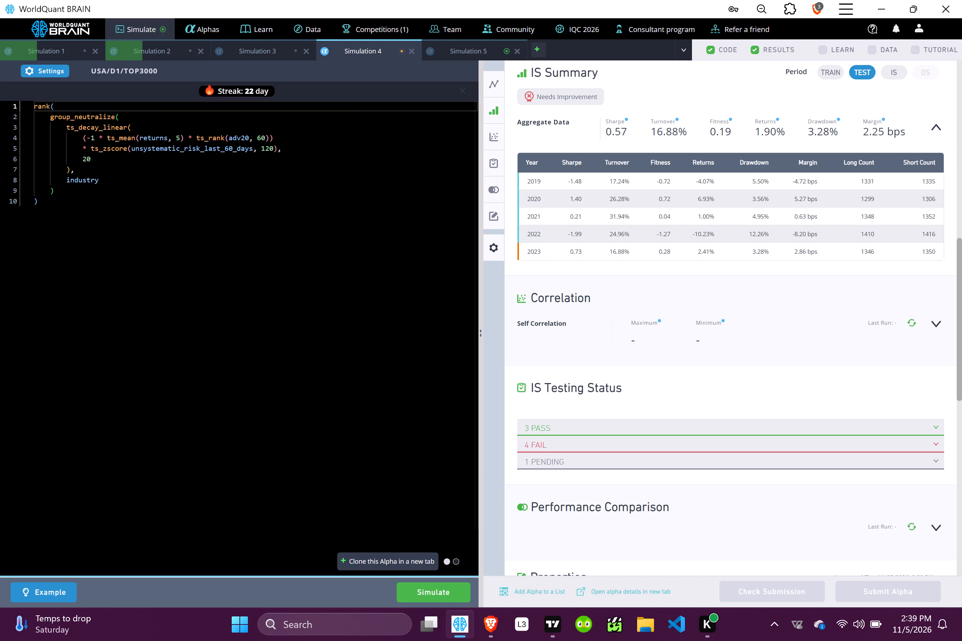
left_click(432, 593)
Show the test period for Simulation 5 and examine its IS Summary.
left_click(359, 54)
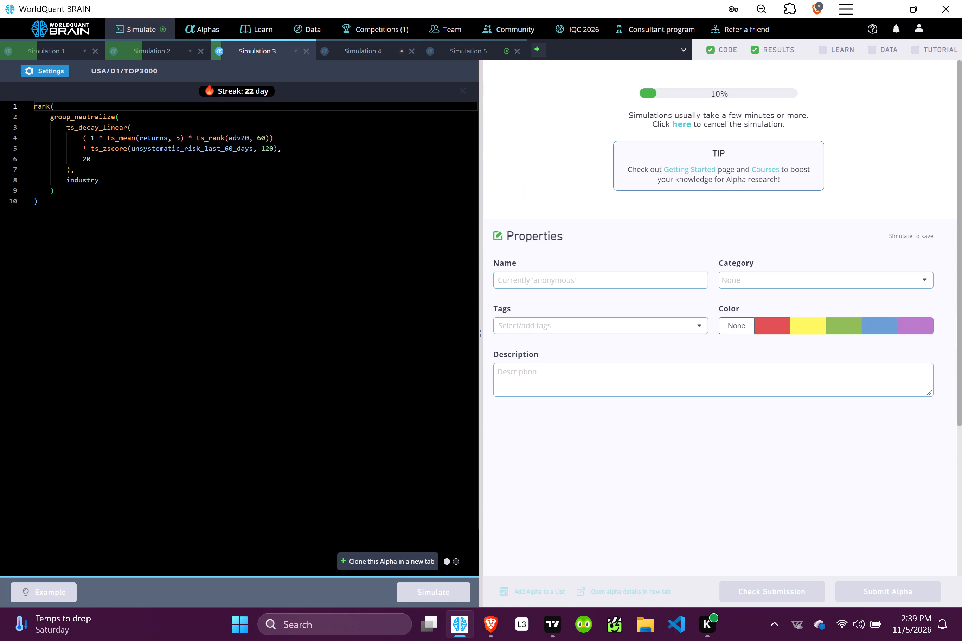
left_click(454, 48)
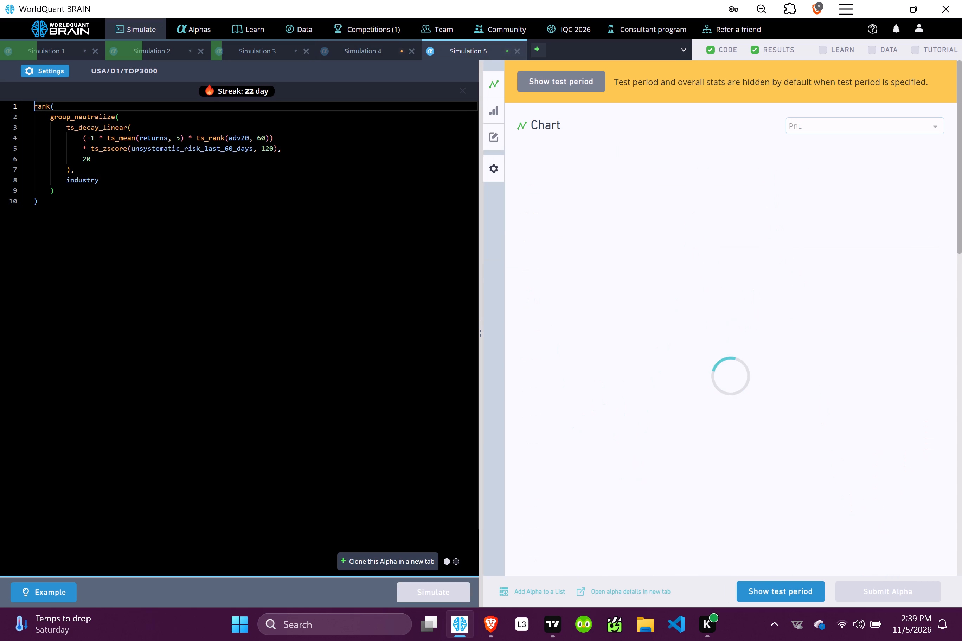
left_click(772, 588)
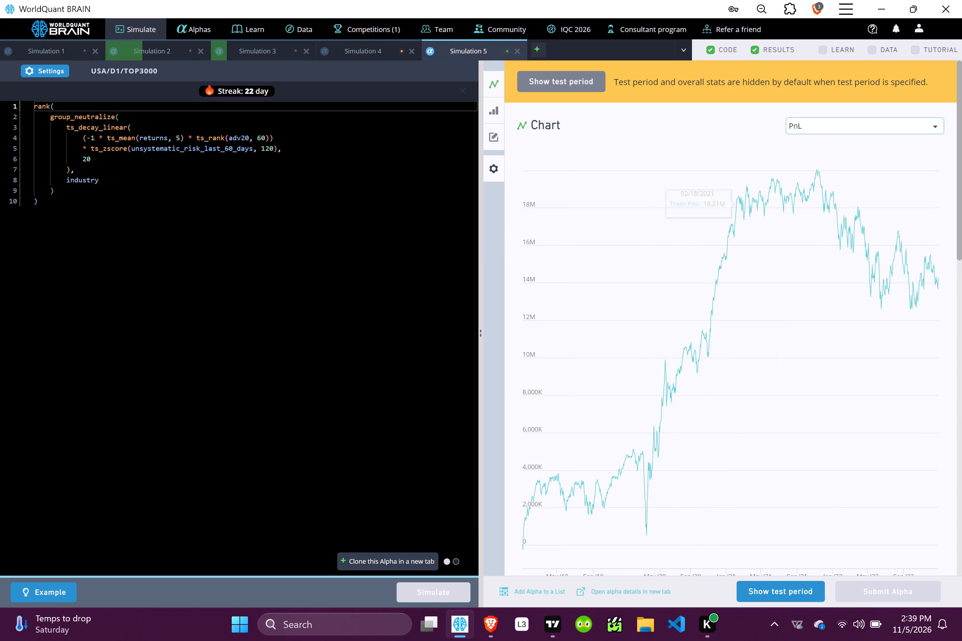
scroll(699, 441, "down", 3)
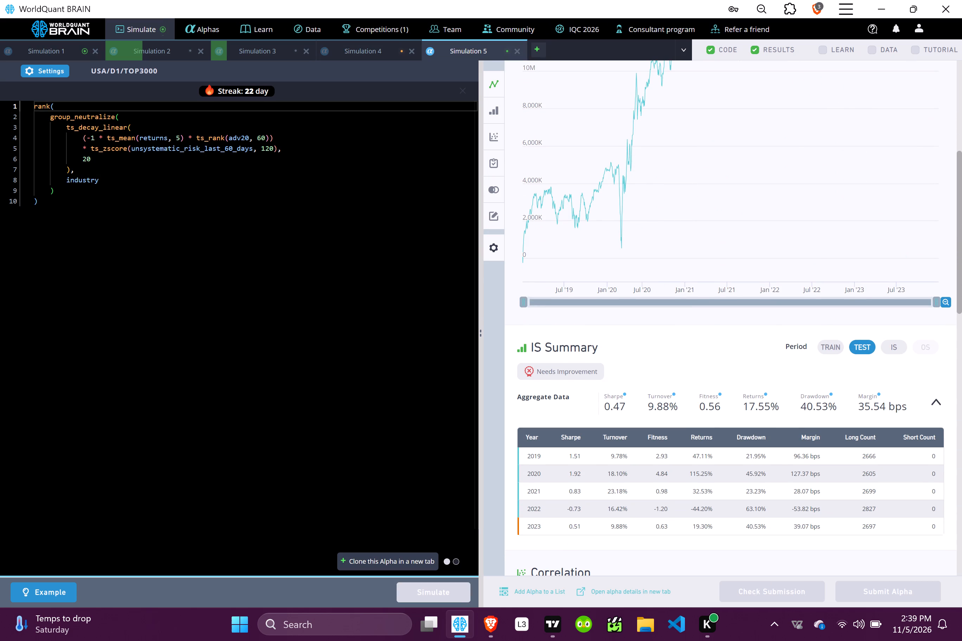
Set NaN handling to On in the Simulation 5 settings and simulate the alpha again.
left_click(59, 76)
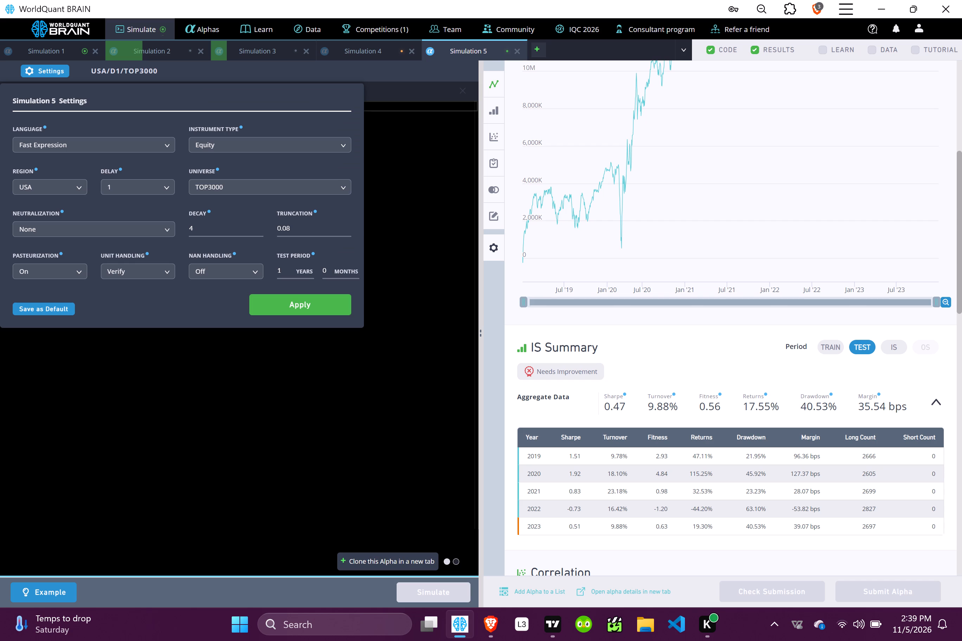
left_click(239, 271)
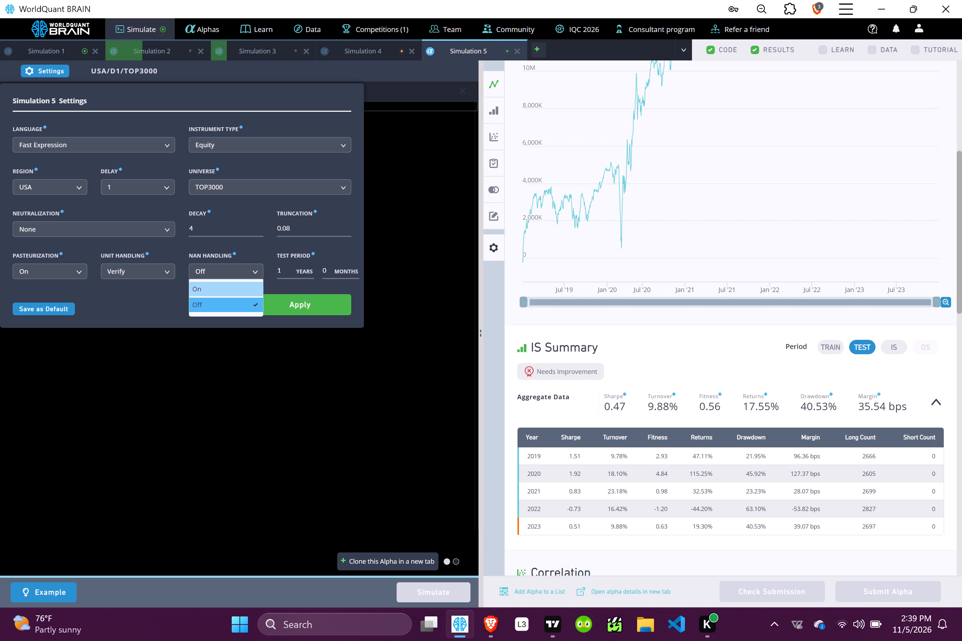
left_click(226, 290)
left_click(308, 299)
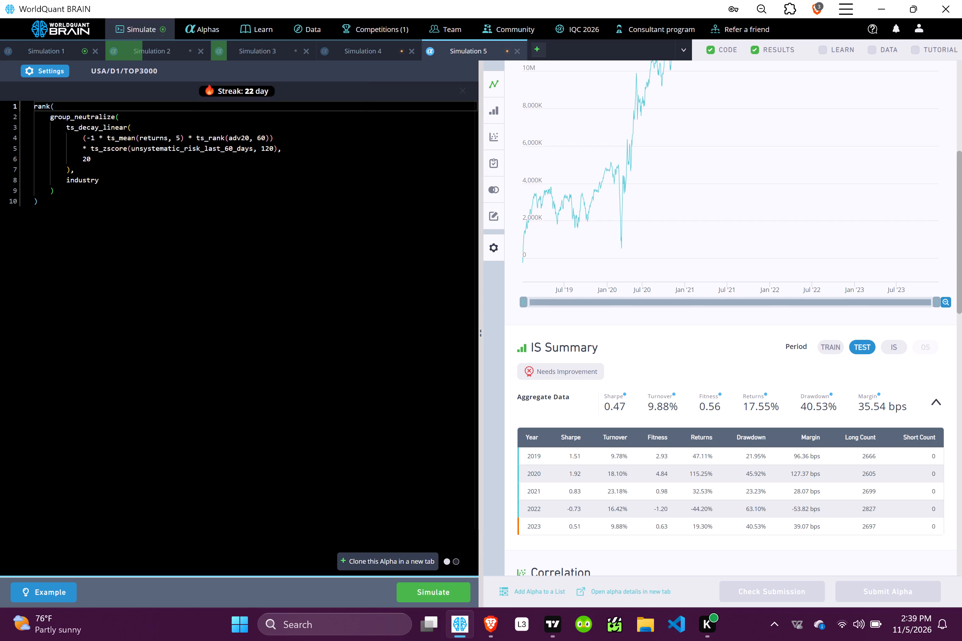
left_click(443, 595)
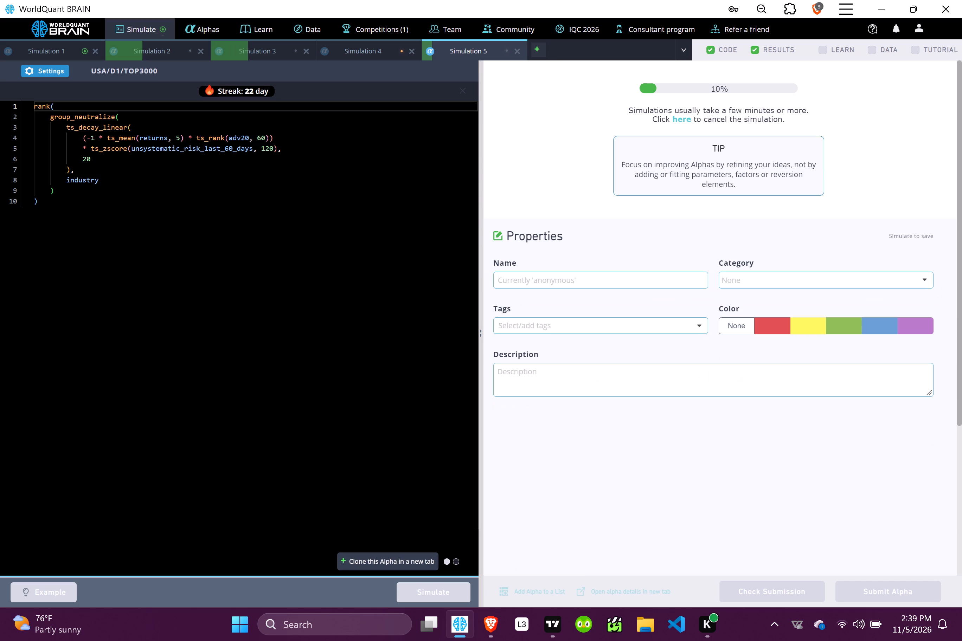
Return to Simulation 4 and simulate its alpha with the updated settings.
left_click(368, 54)
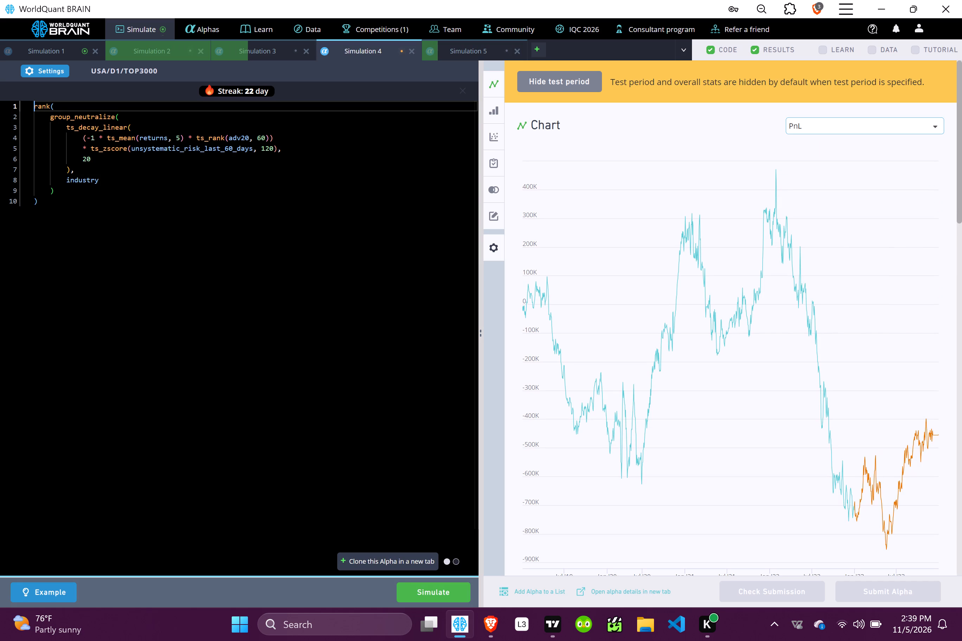
left_click(41, 49)
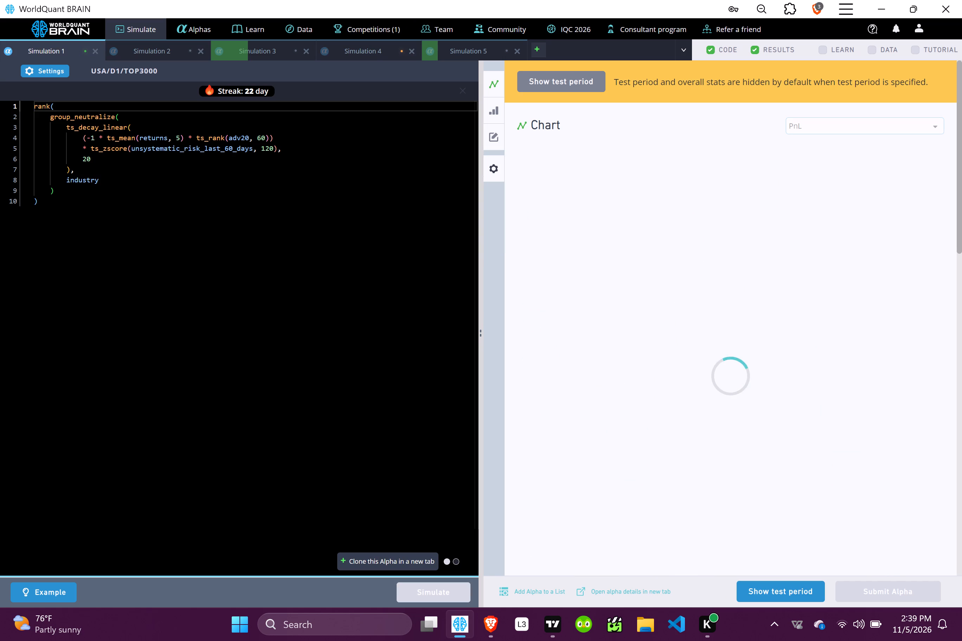
left_click(373, 51)
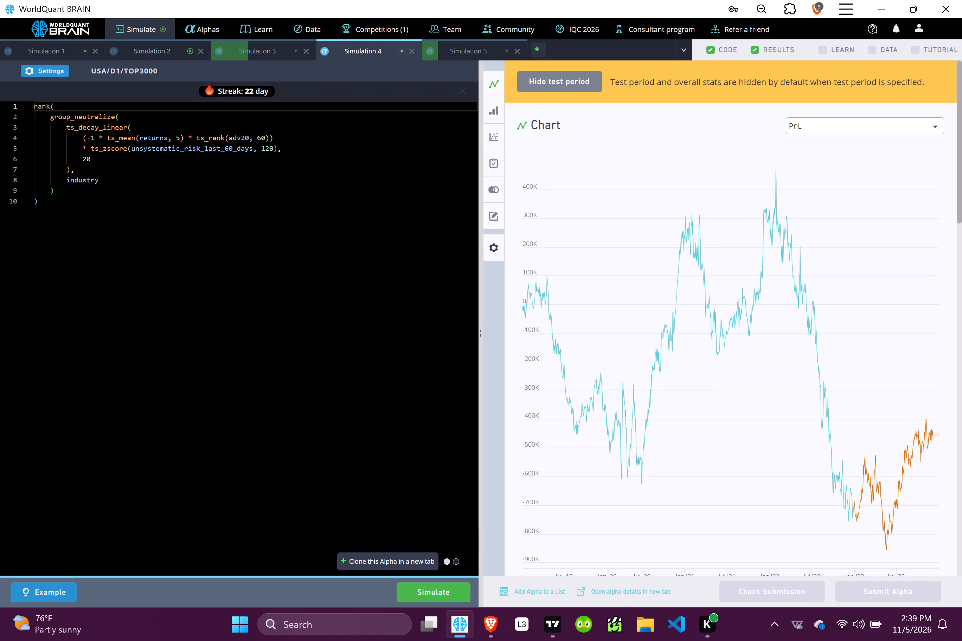
left_click(426, 593)
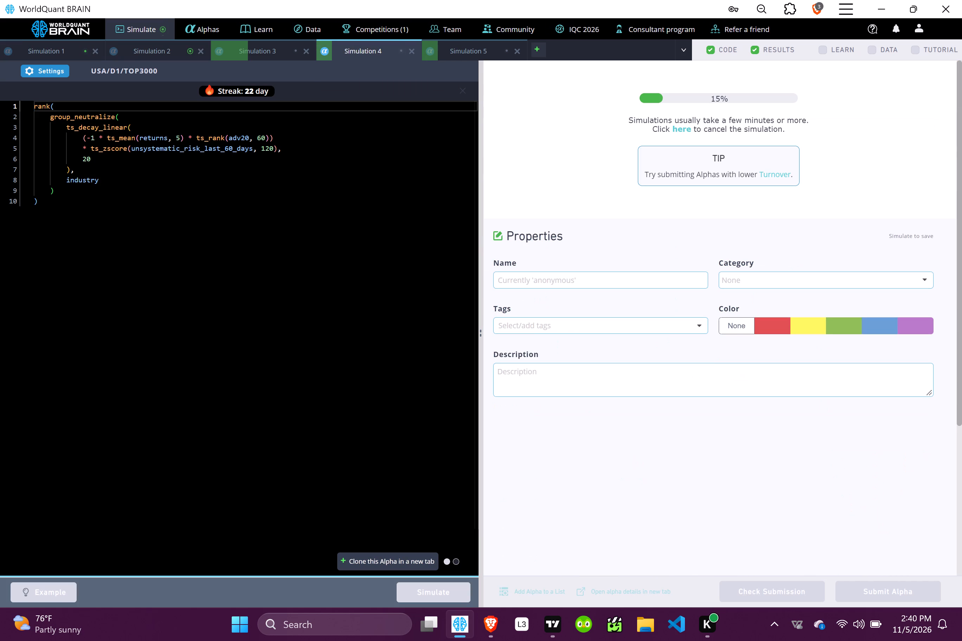
Show the test period for Simulation 1 and examine its chart, IS Summary and failed IS tests.
left_click(69, 50)
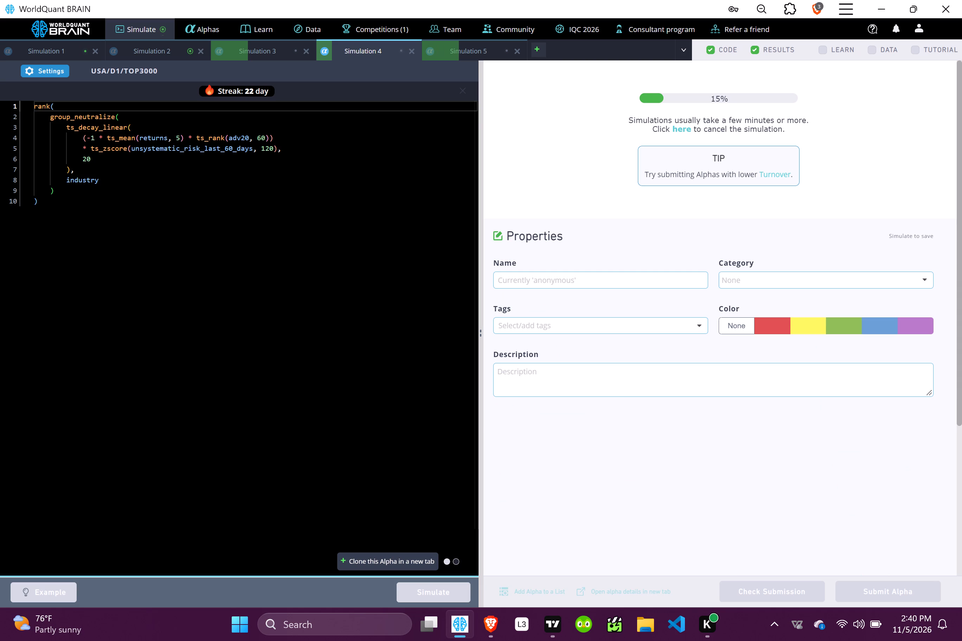
scroll(763, 427, "down", 2)
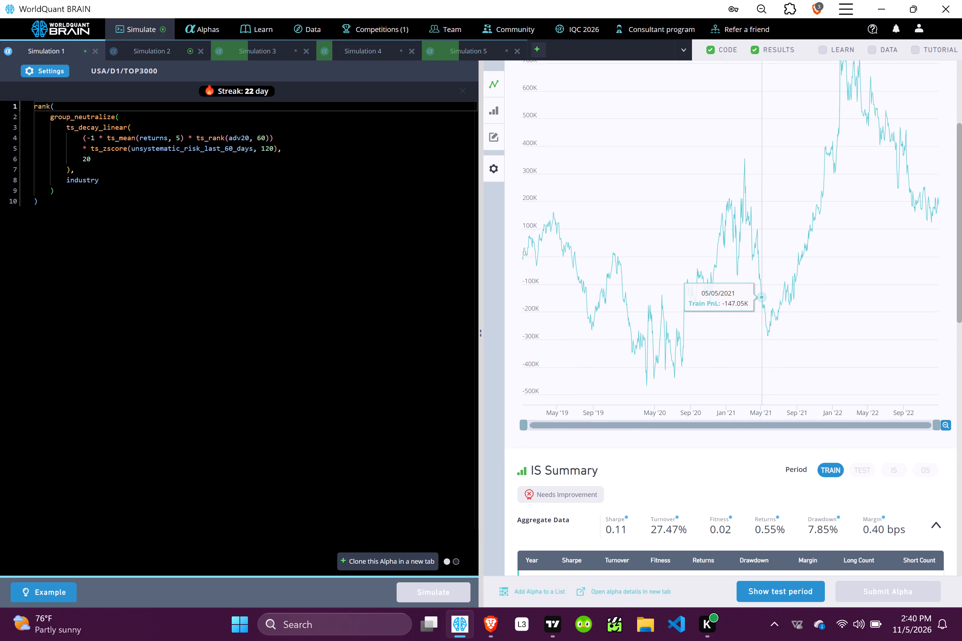
left_click(778, 592)
scroll(724, 358, "down", 1)
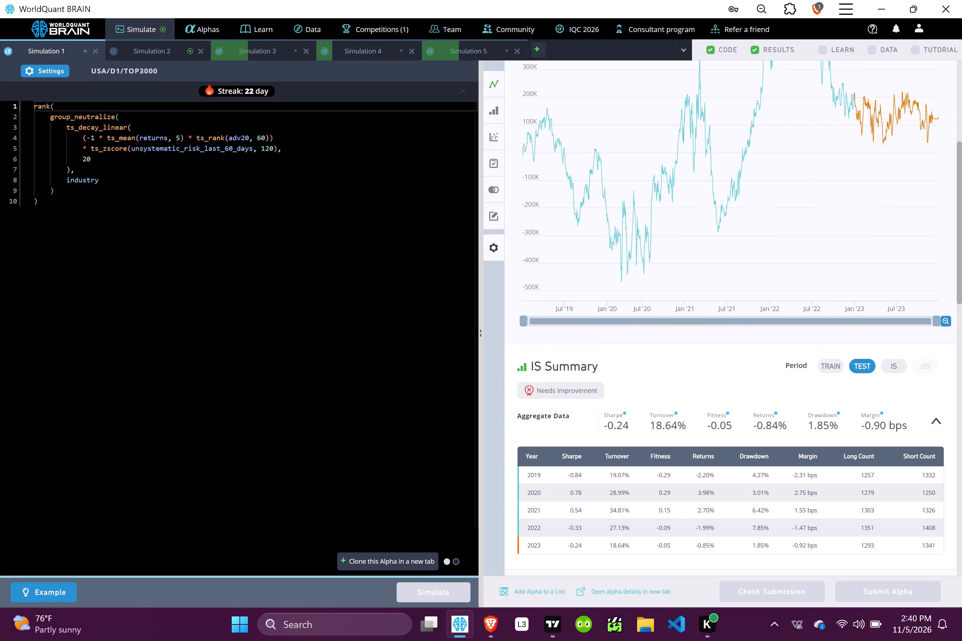
scroll(724, 358, "down", 3)
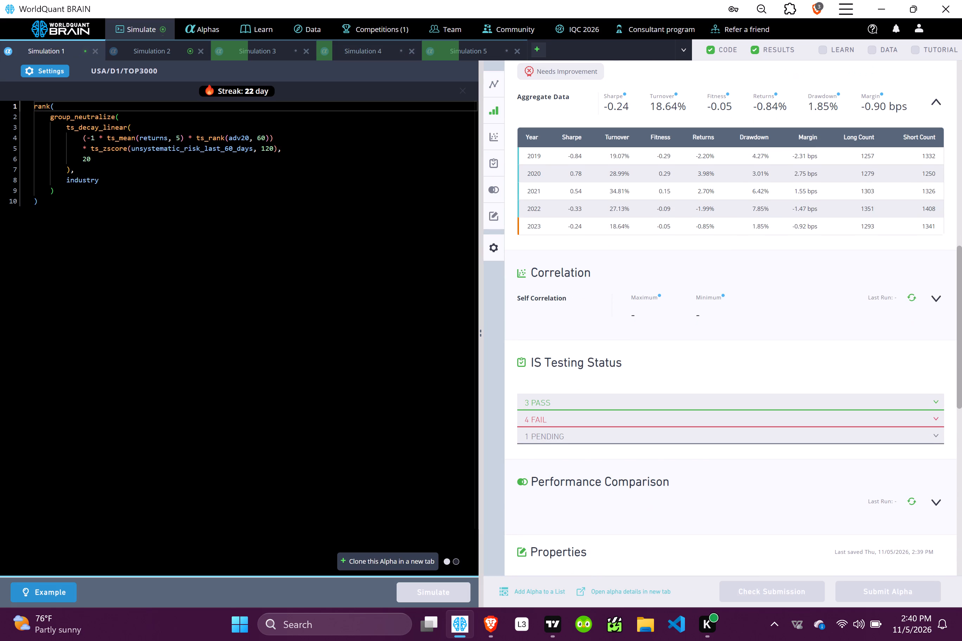
left_click(690, 421)
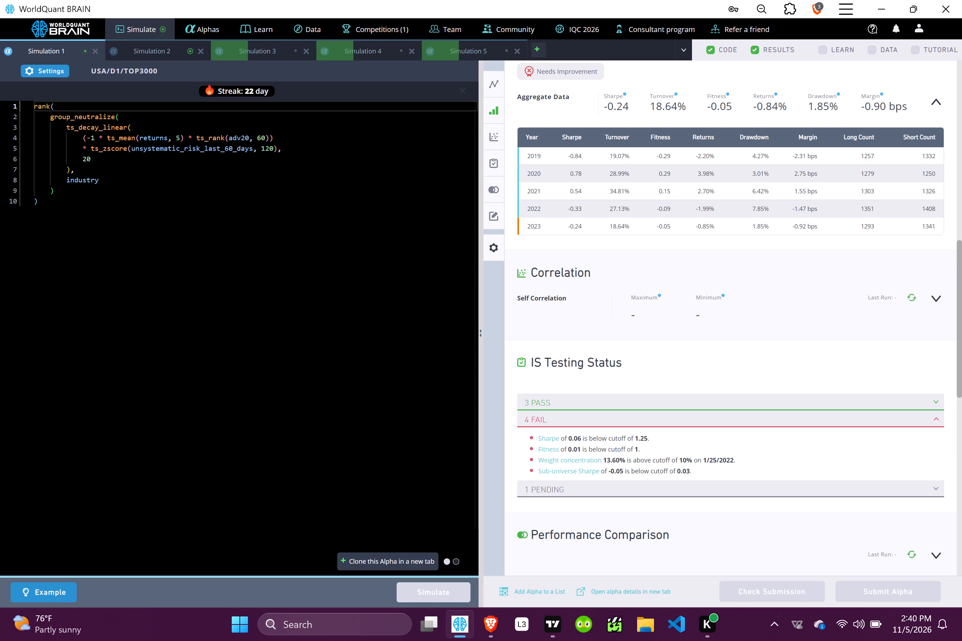
scroll(690, 421, "up", 6)
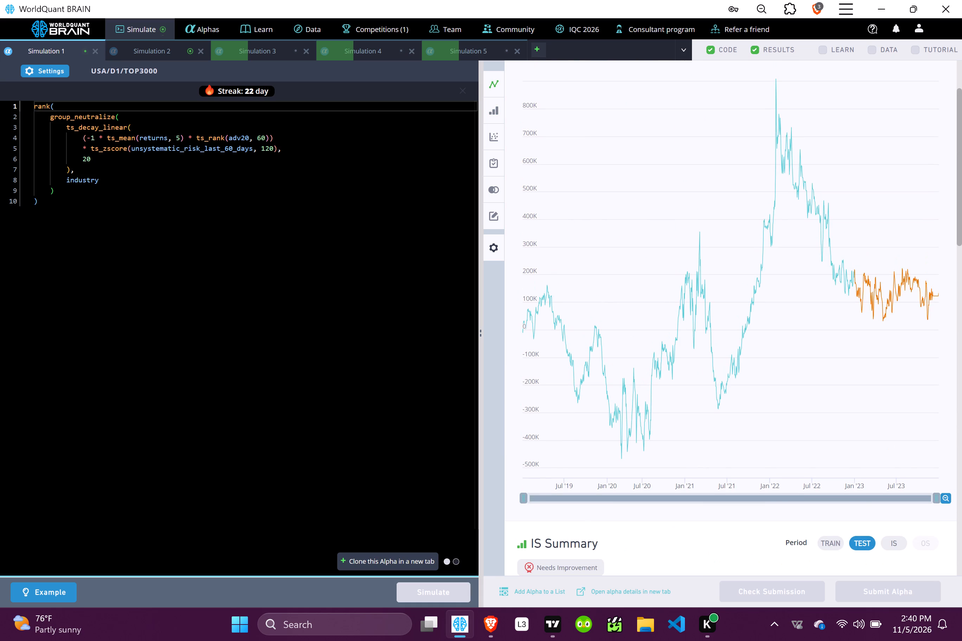
scroll(690, 421, "up", 1)
scroll(690, 421, "down", 5)
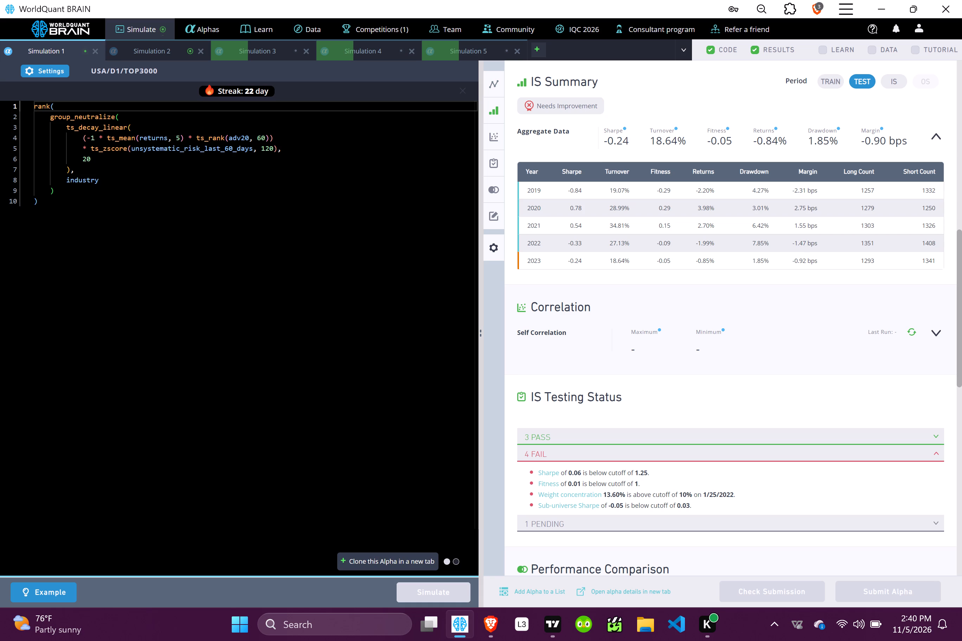
Set the decay to 1 in the Simulation 1 settings and apply the change.
left_click(52, 67)
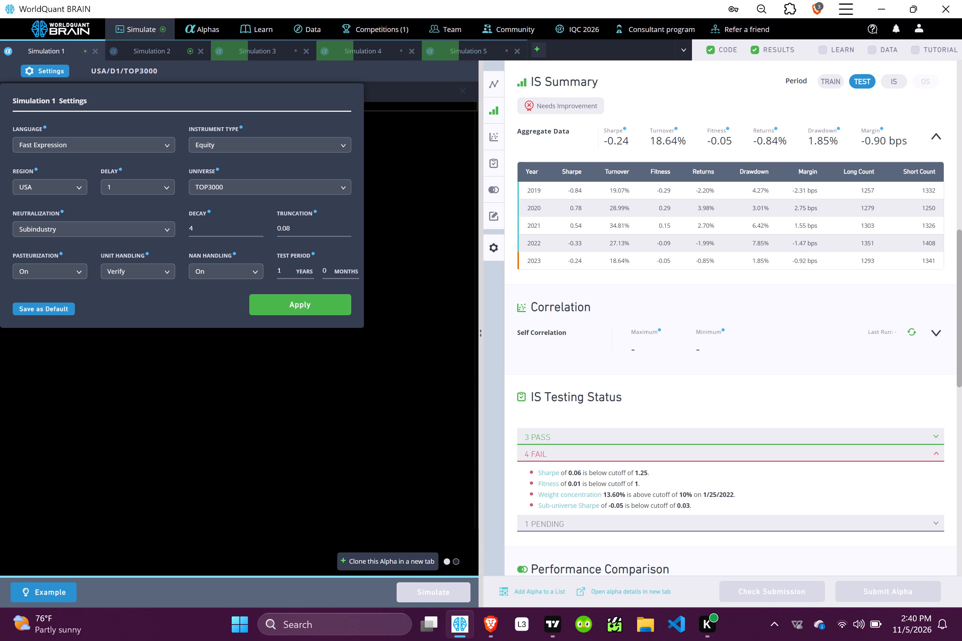
triple_click(207, 233)
key("1")
left_click(288, 296)
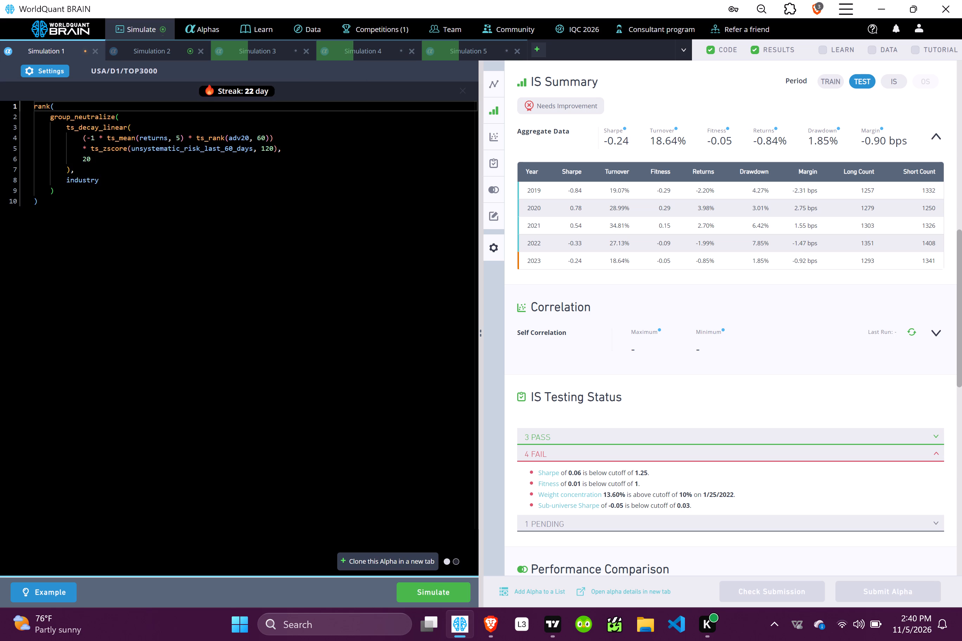
Show the test period for Simulation 2 and examine its IS Summary.
left_click(170, 54)
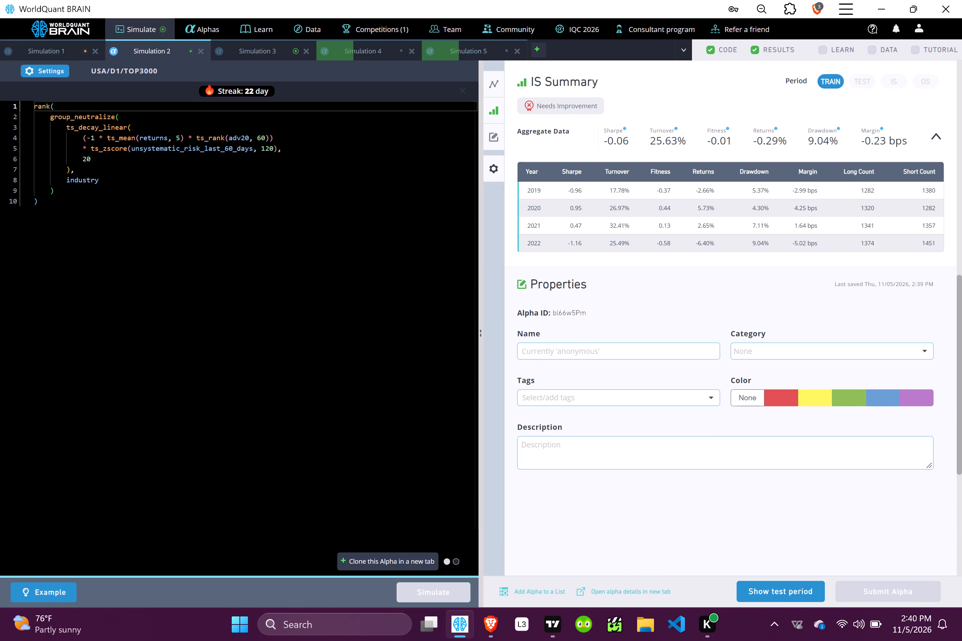
left_click(762, 585)
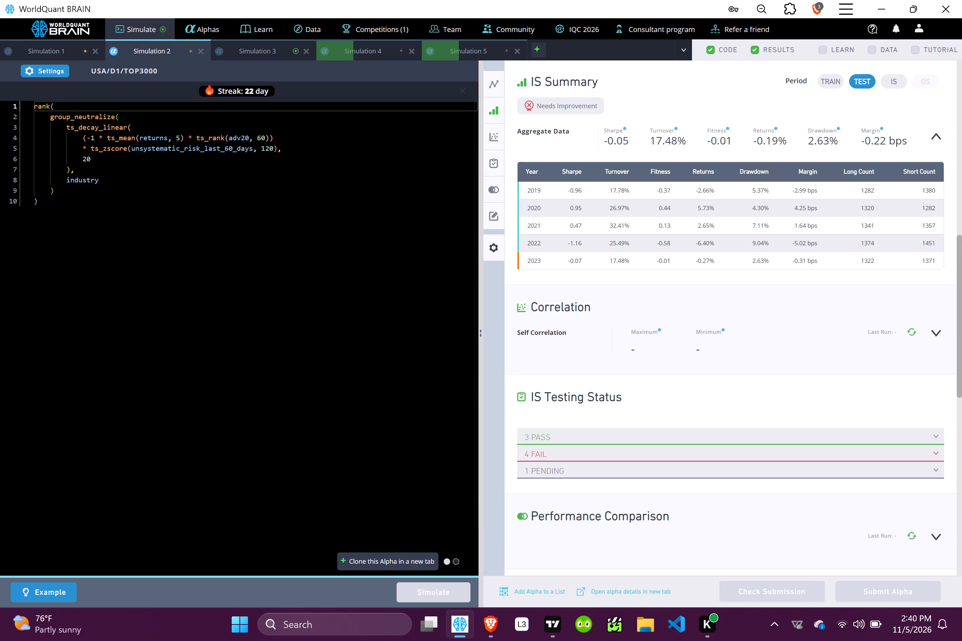
Set the decay to 1 in the Simulation 2 settings and apply the change.
left_click(48, 72)
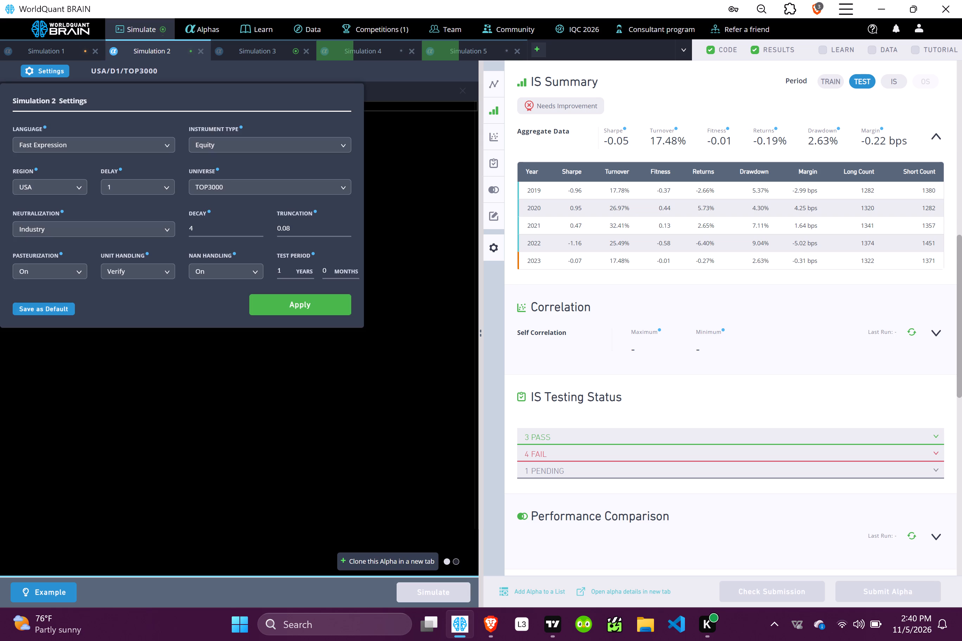
triple_click(213, 230)
key("1")
left_click(285, 300)
Show the test period for Simulation 3 and examine its chart and IS Summary.
left_click(274, 48)
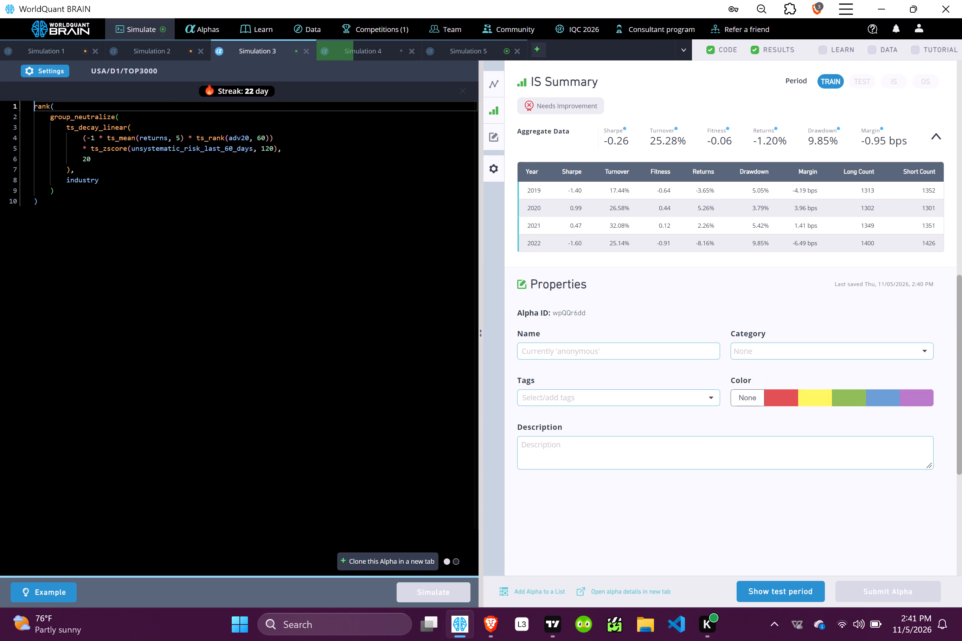
left_click(768, 591)
scroll(716, 411, "up", 4)
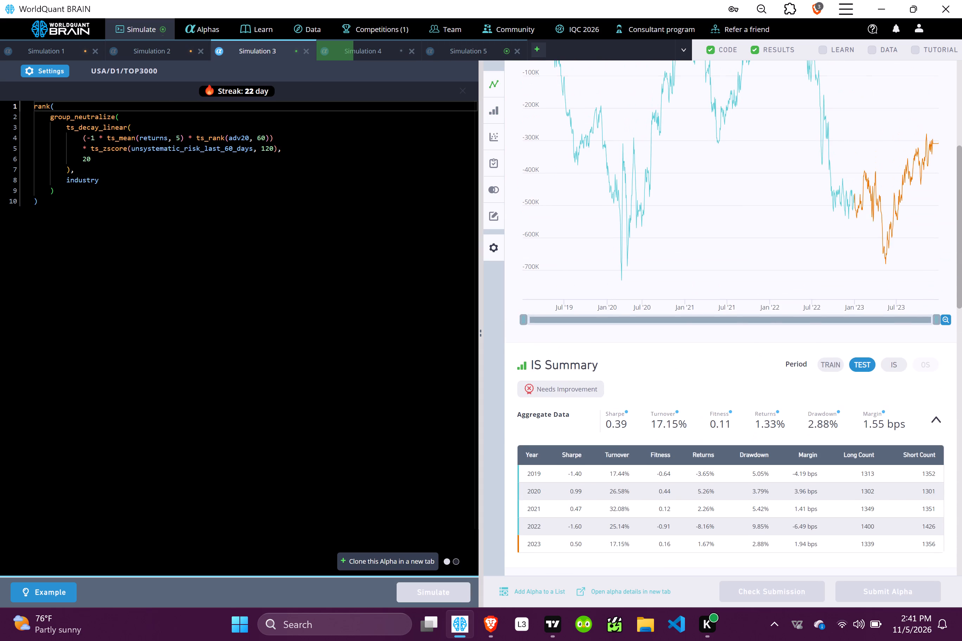
Set the decay to 1 in the Simulation 3 settings and simulate the alpha again.
left_click(57, 67)
triple_click(199, 226)
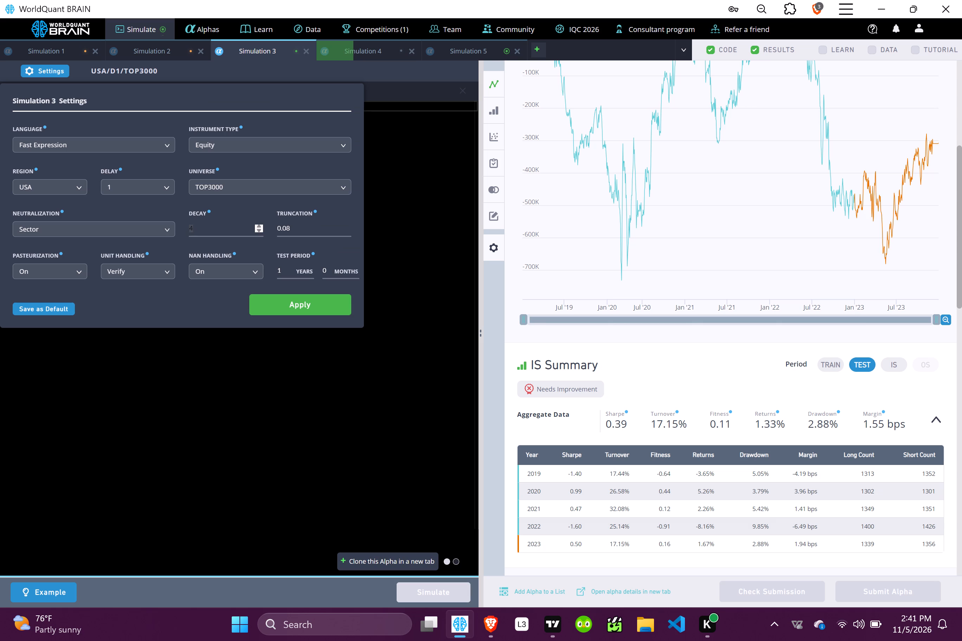
key("1")
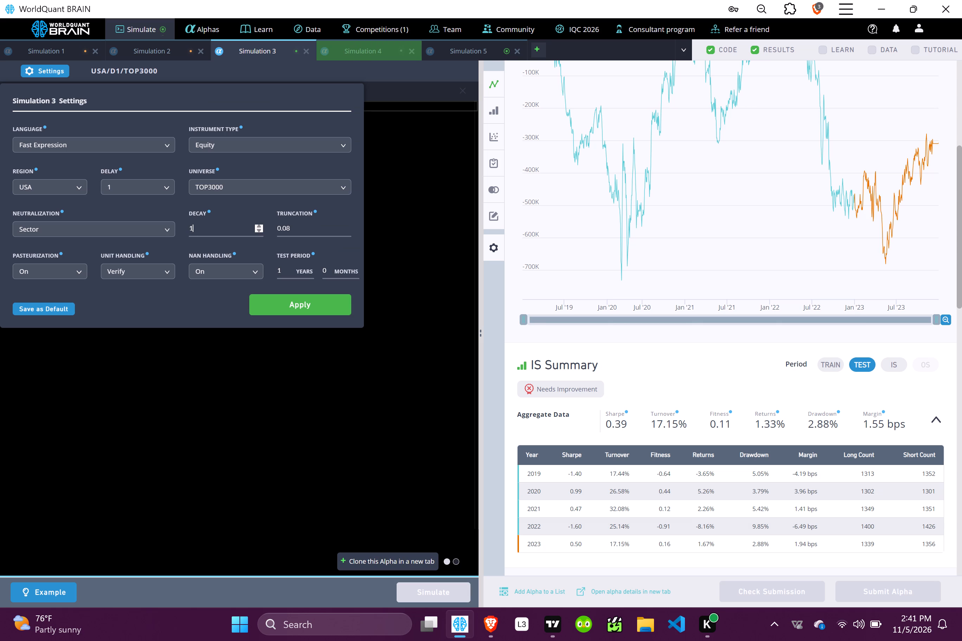
left_click(284, 301)
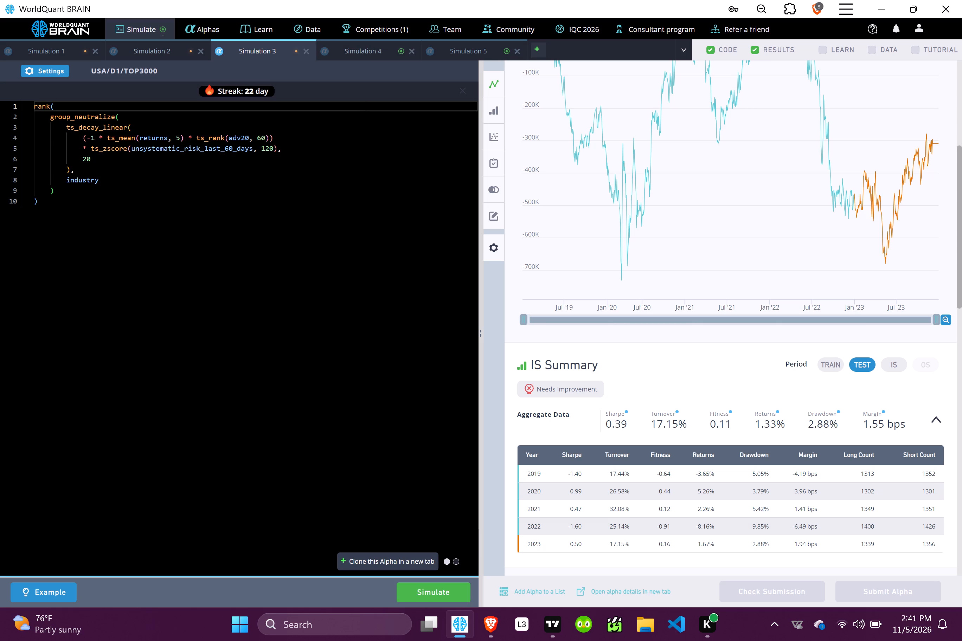
left_click(440, 584)
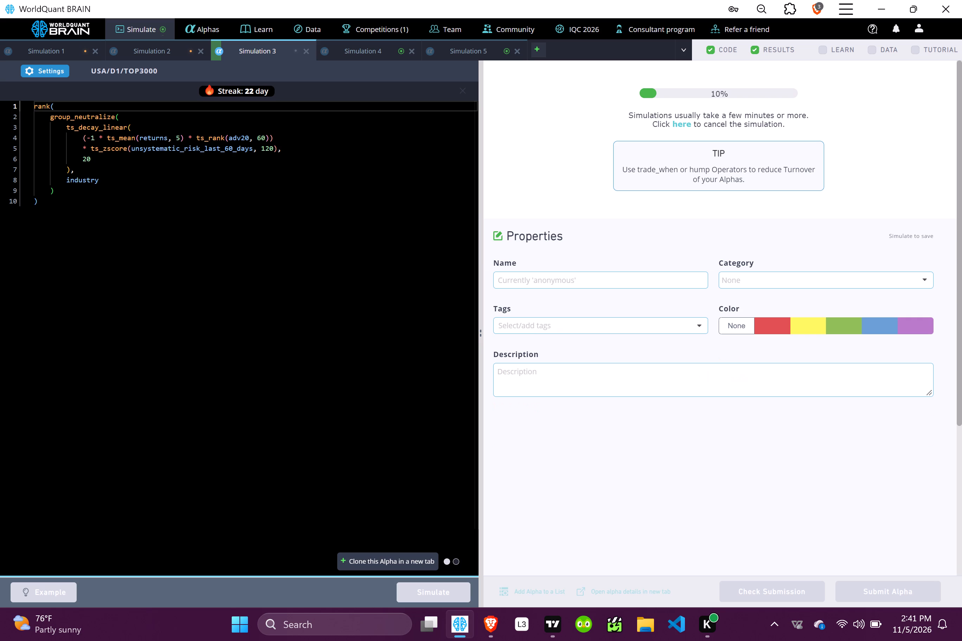
Show the test period for Simulation 4 and examine its IS Summary.
left_click(377, 49)
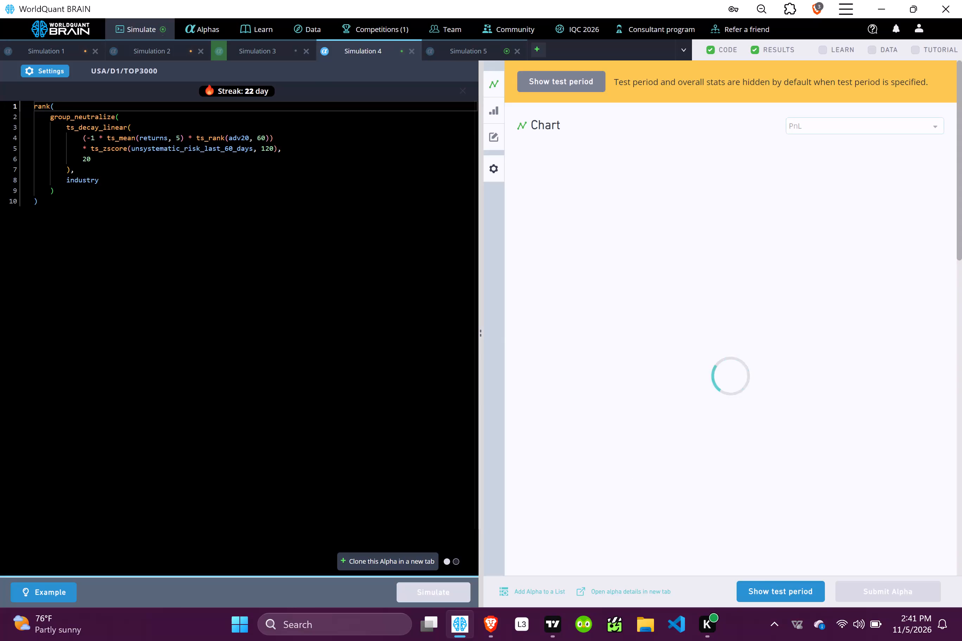
left_click(779, 595)
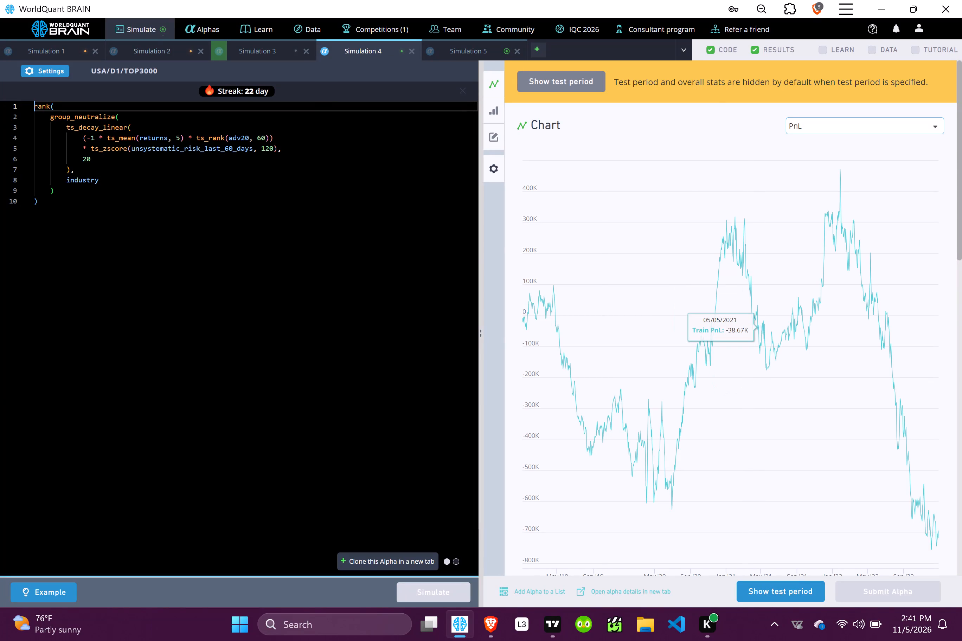
scroll(727, 410, "down", 5)
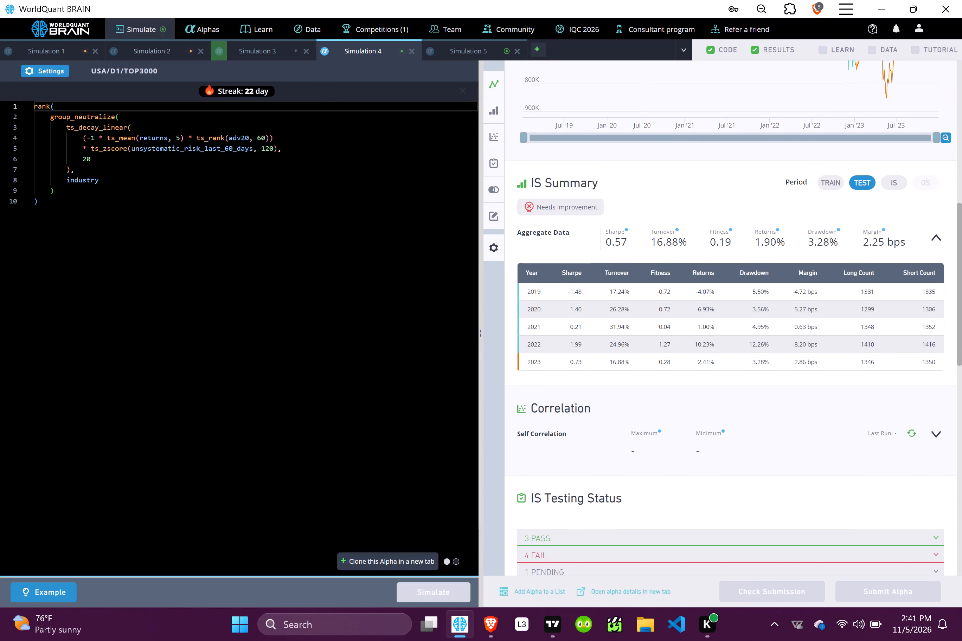
Set the universe to TOP2000 in the Simulation 4 settings and apply the change.
left_click(43, 71)
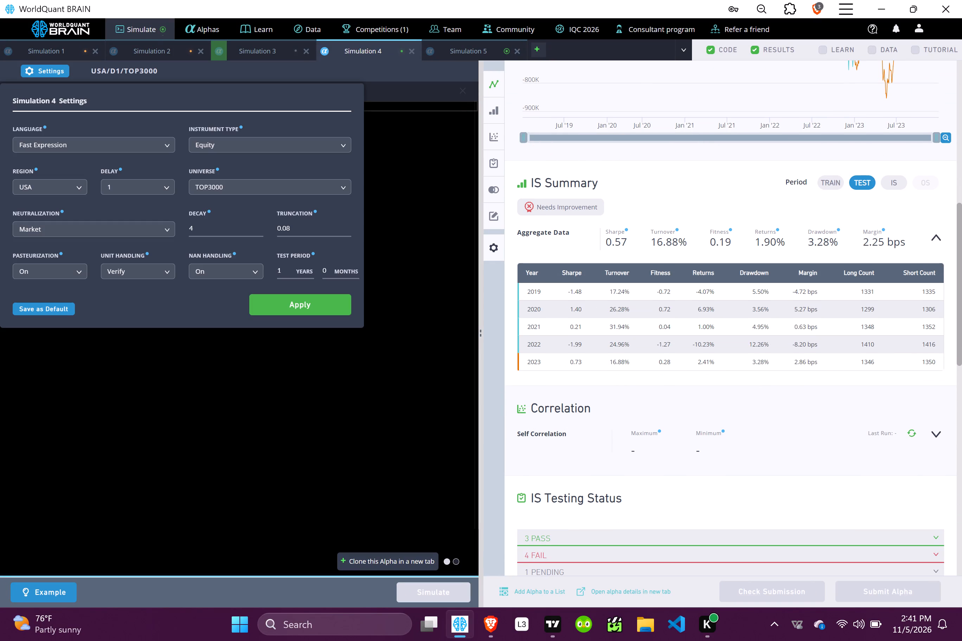
left_click(269, 193)
left_click(236, 219)
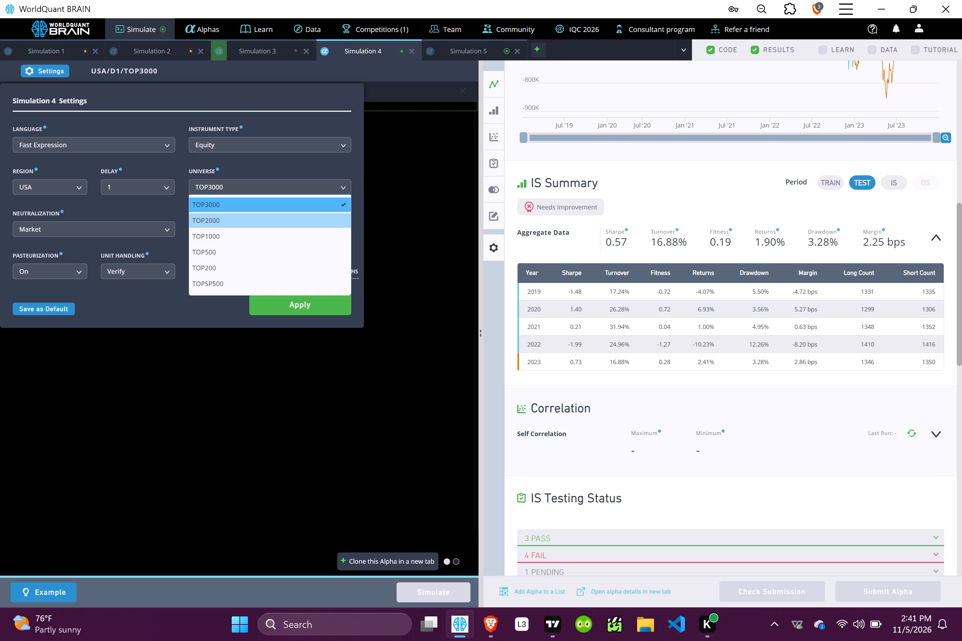
left_click(301, 299)
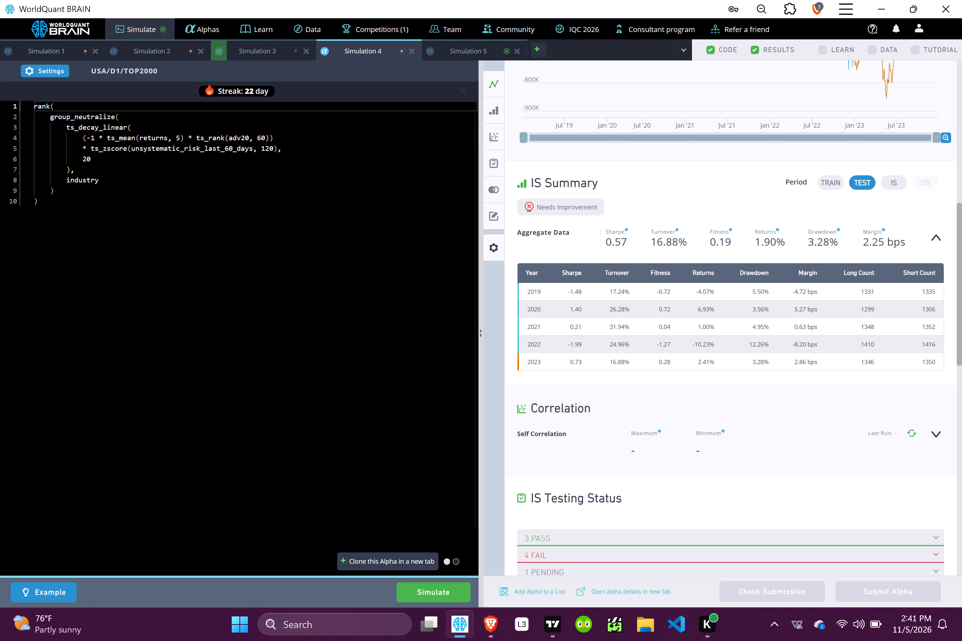
Show the test period for Simulation 5 and examine its PnL chart.
left_click(441, 47)
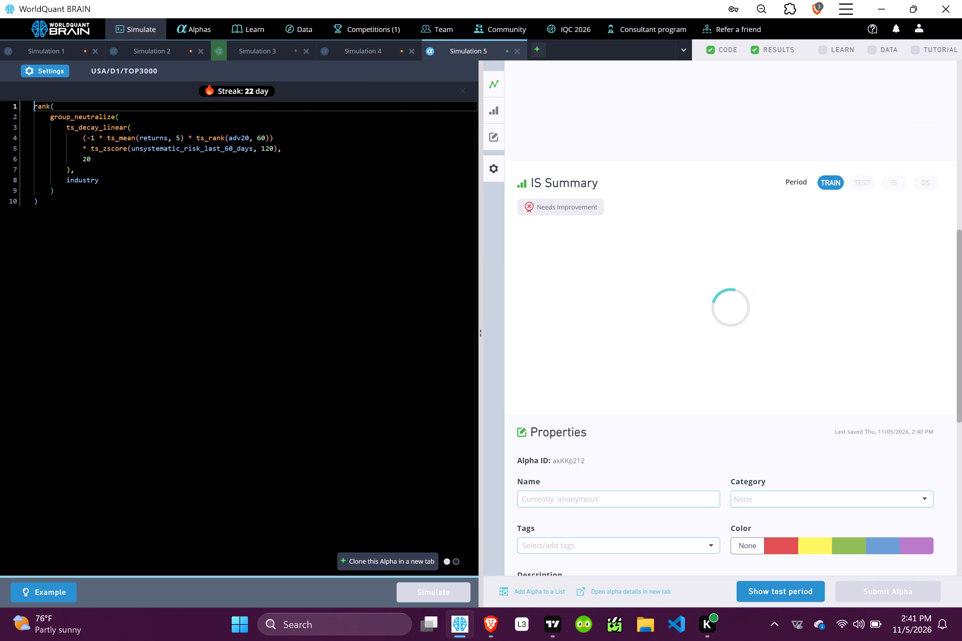
scroll(729, 451, "up", 2)
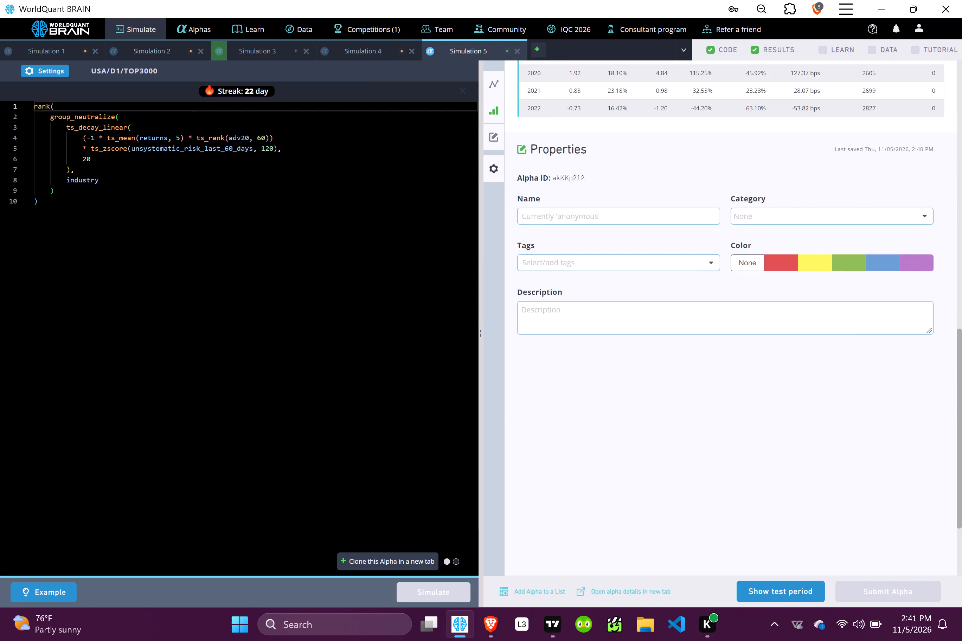
scroll(729, 451, "up", 6)
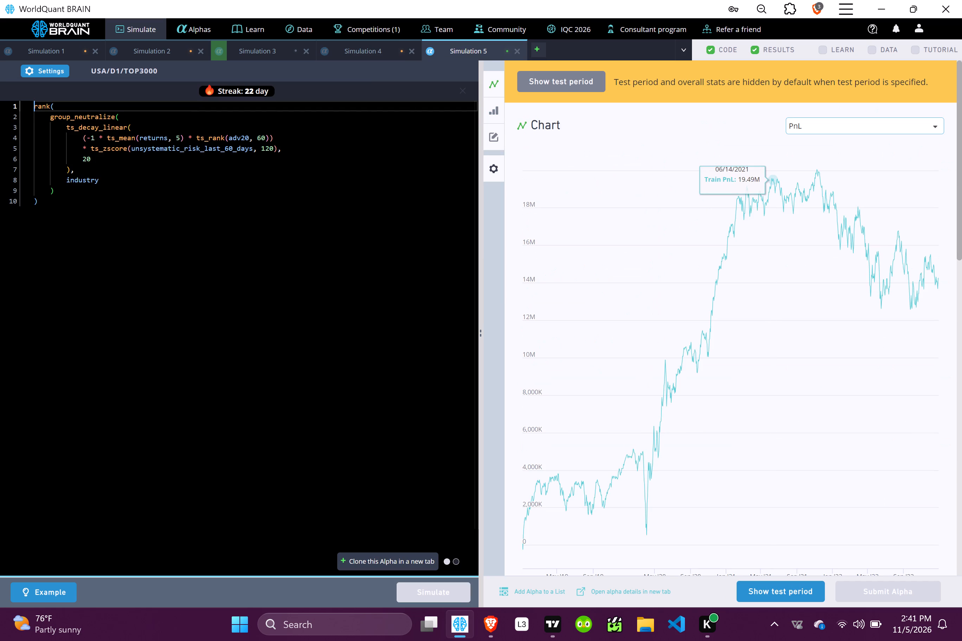
left_click_drag(777, 603, 781, 593)
left_click(781, 593)
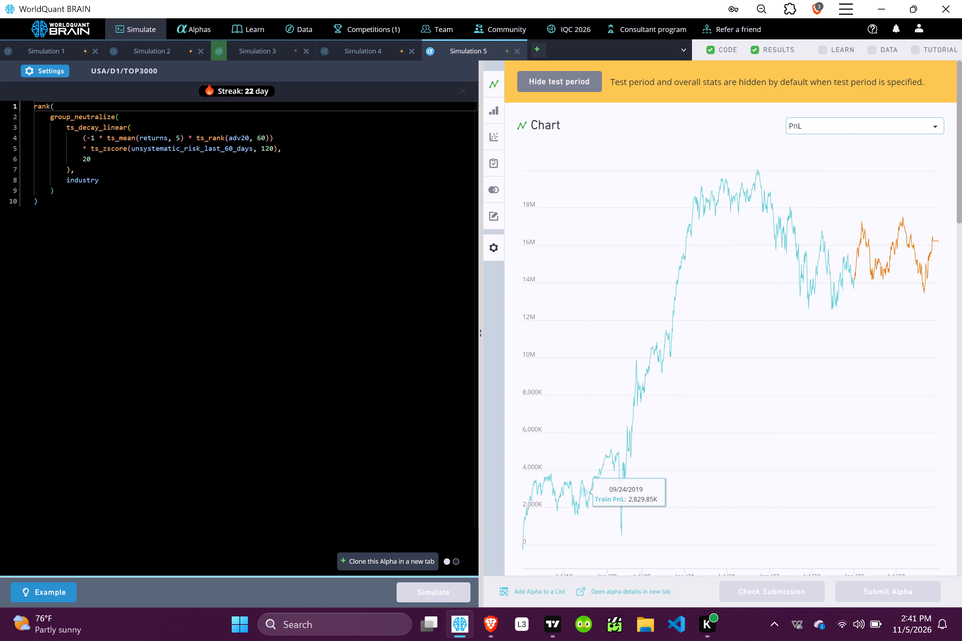
Set the universe to TOP2000 in the Simulation 5 settings and apply the change.
left_click(55, 70)
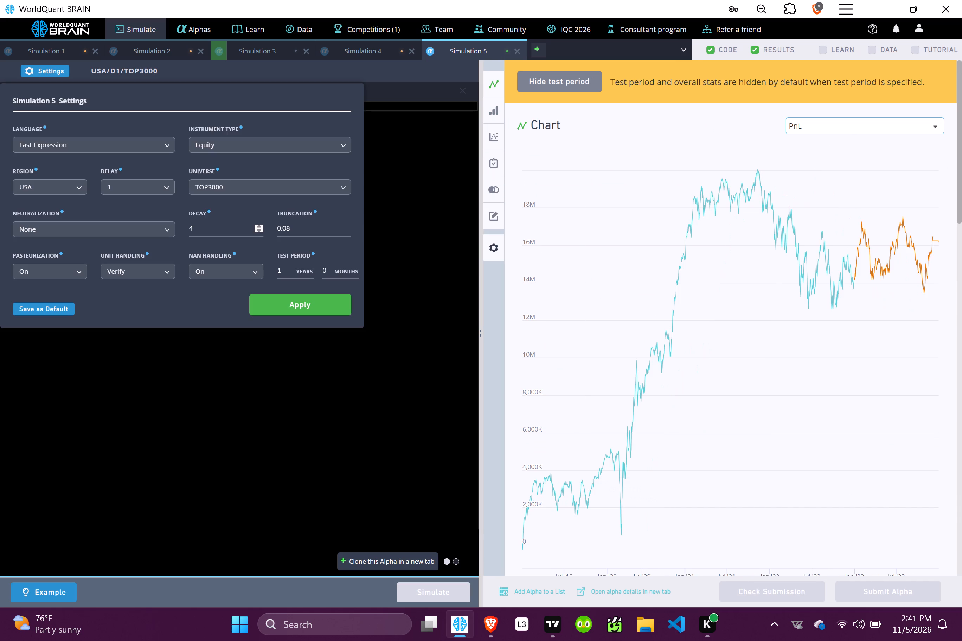
left_click(280, 185)
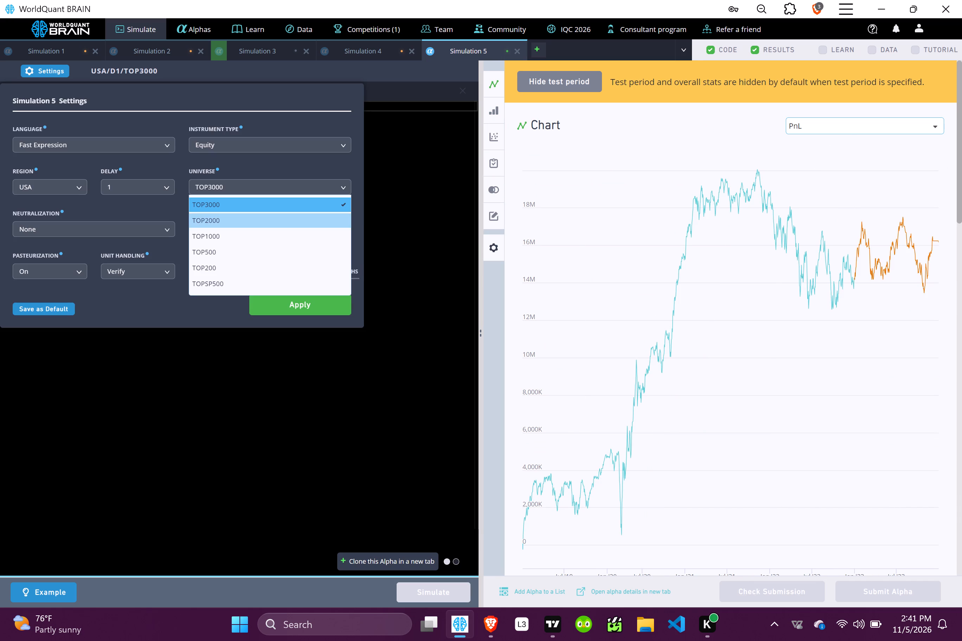
left_click(244, 219)
left_click(304, 298)
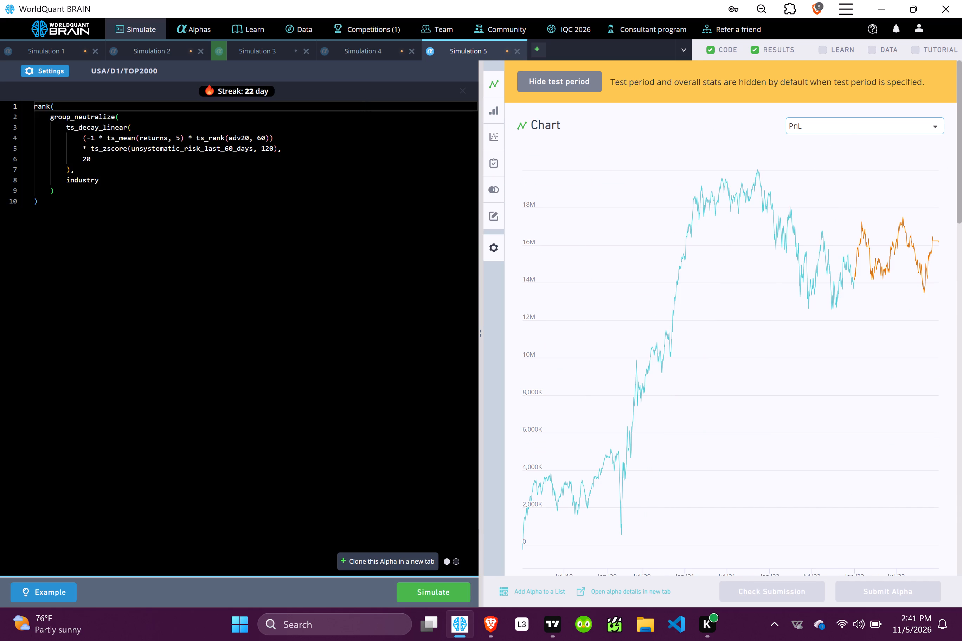
Set the decay to 4 and the universe to TOP2000 in the Simulation 1 settings and simulate the alpha again.
left_click(58, 53)
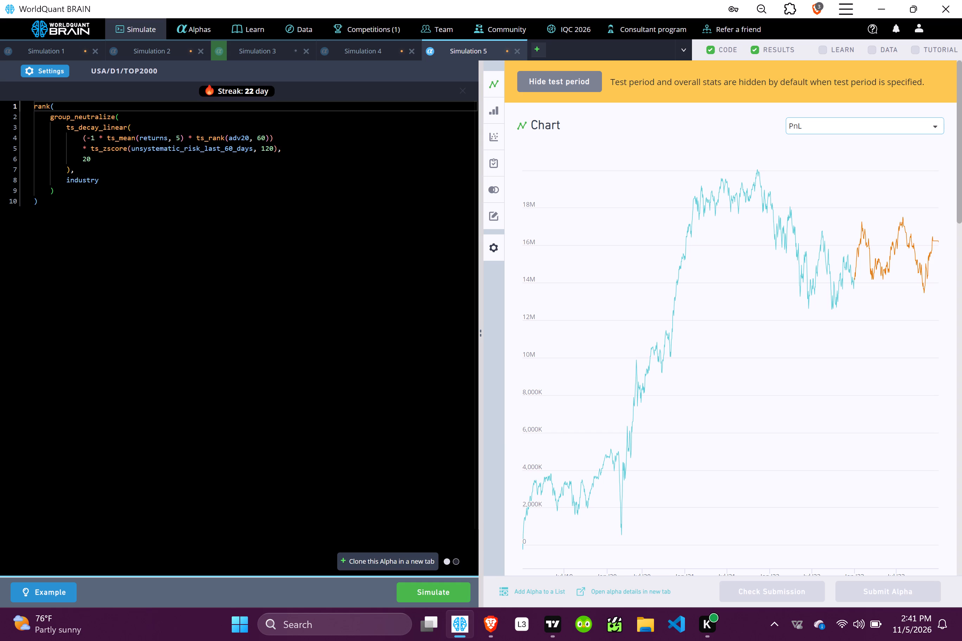
left_click(56, 73)
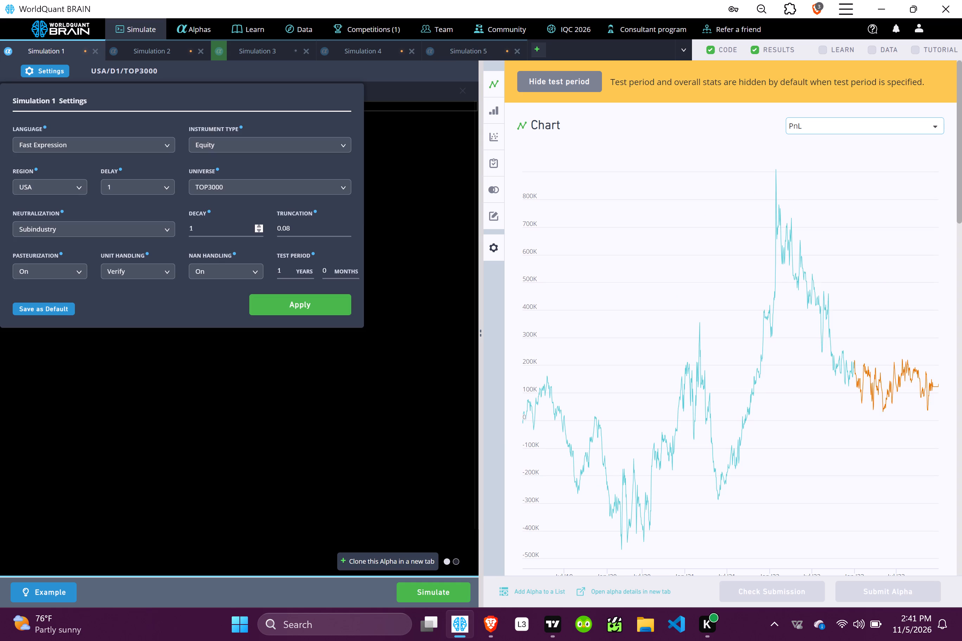
triple_click(209, 231)
key("4")
left_click(257, 189)
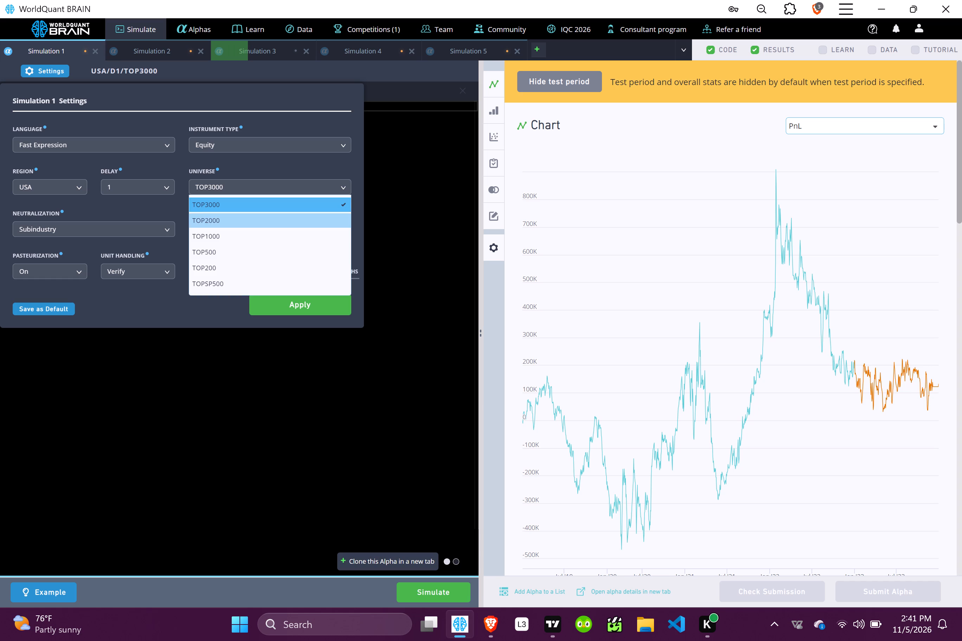
left_click(234, 226)
left_click(288, 302)
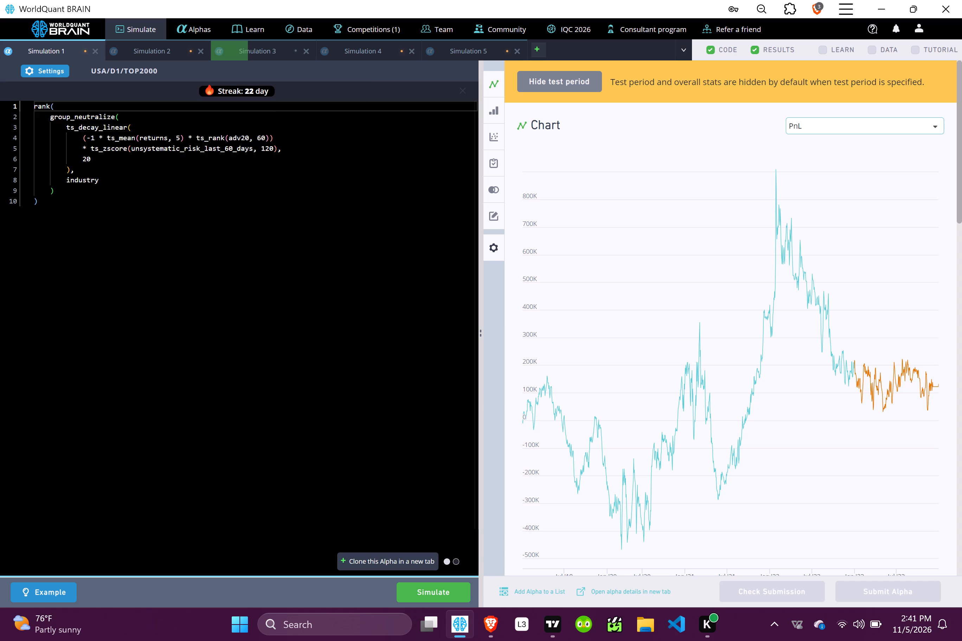
left_click(441, 594)
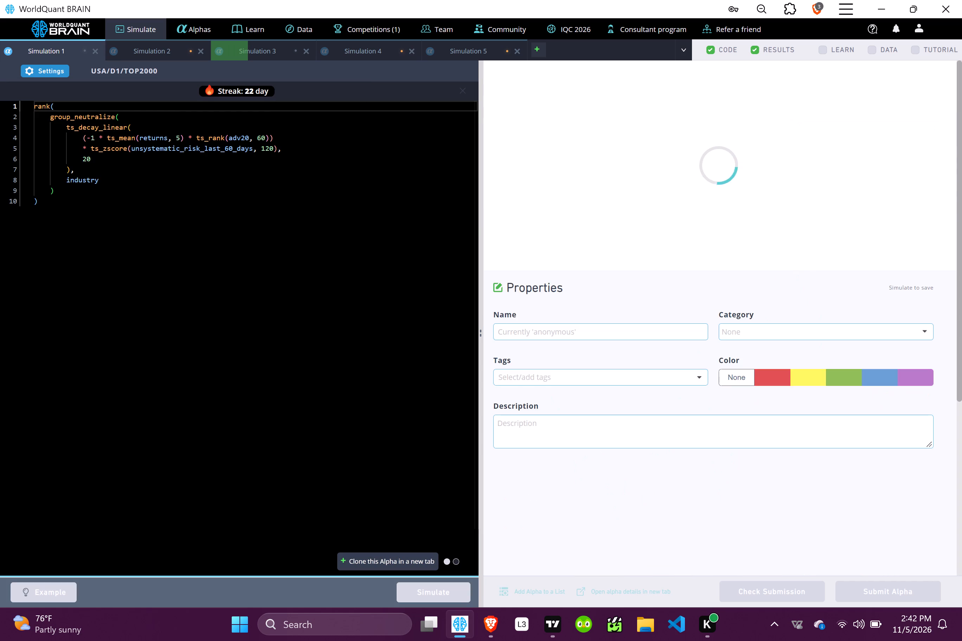
Set the decay to 4 and the universe to TOP2000 in the Simulation 2 settings and simulate the alpha again.
left_click(171, 53)
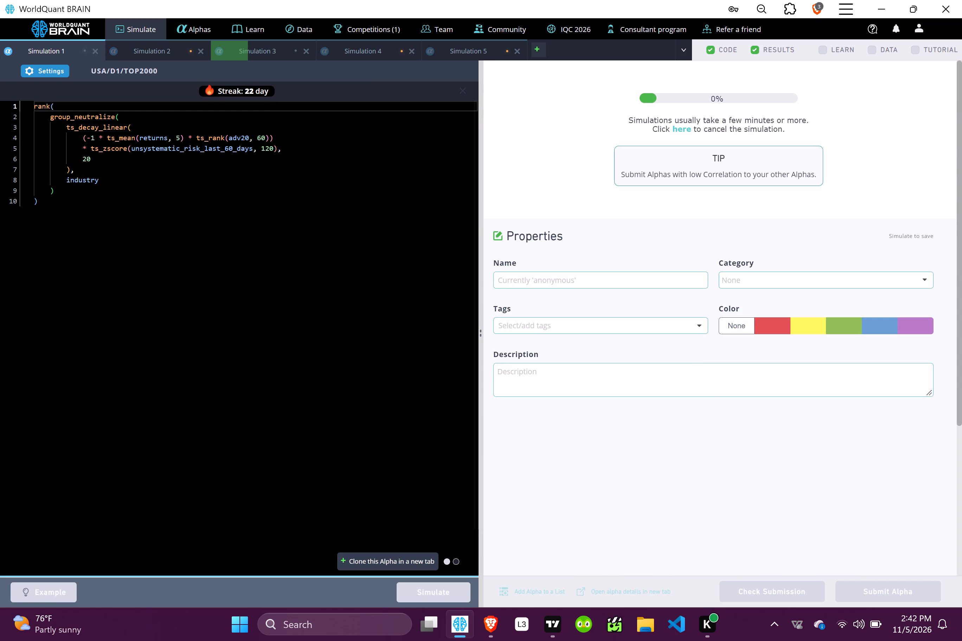
left_click(36, 69)
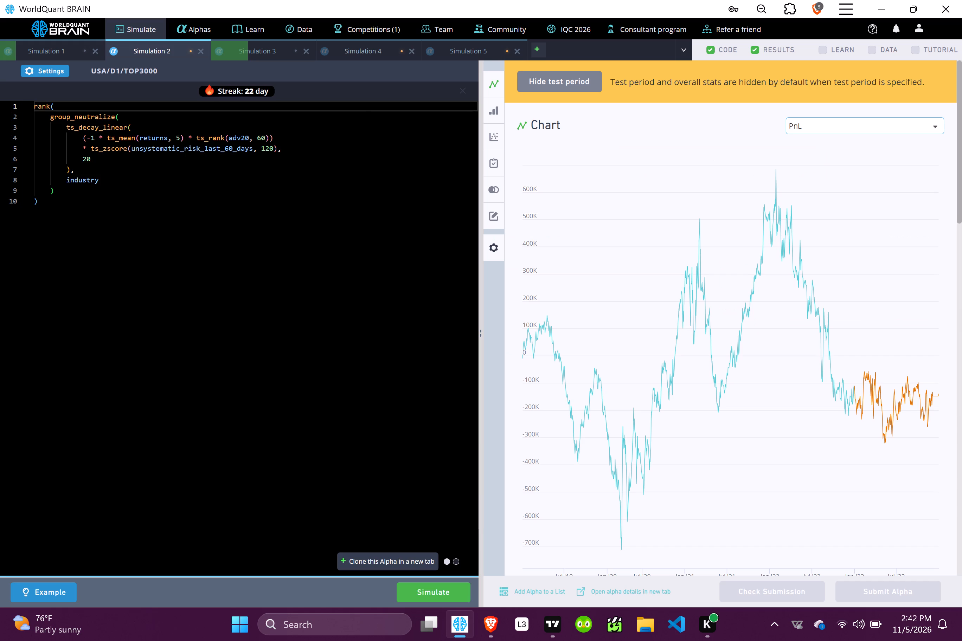
triple_click(197, 229)
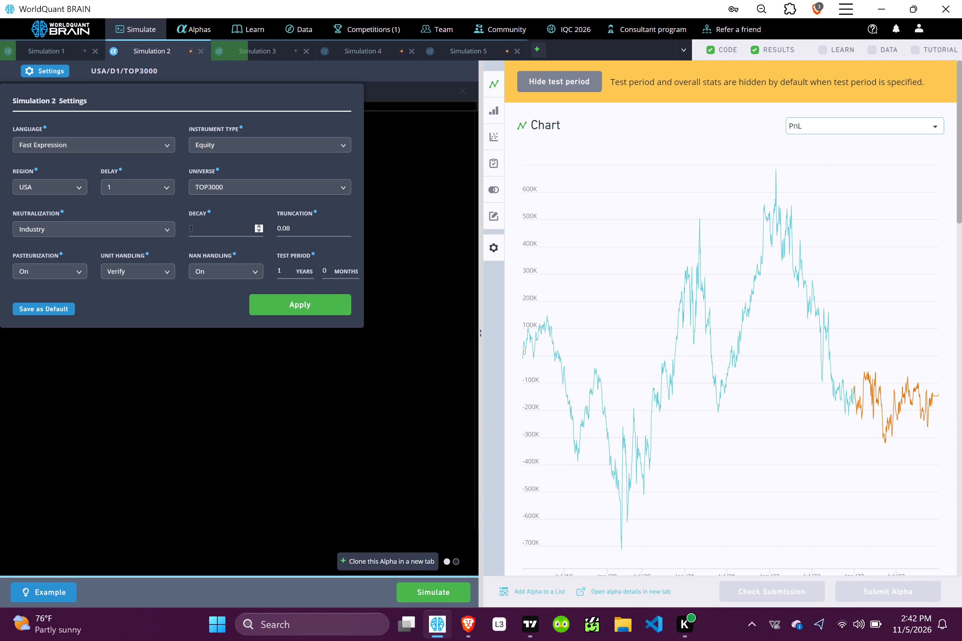
key("4")
left_click(210, 183)
left_click(210, 216)
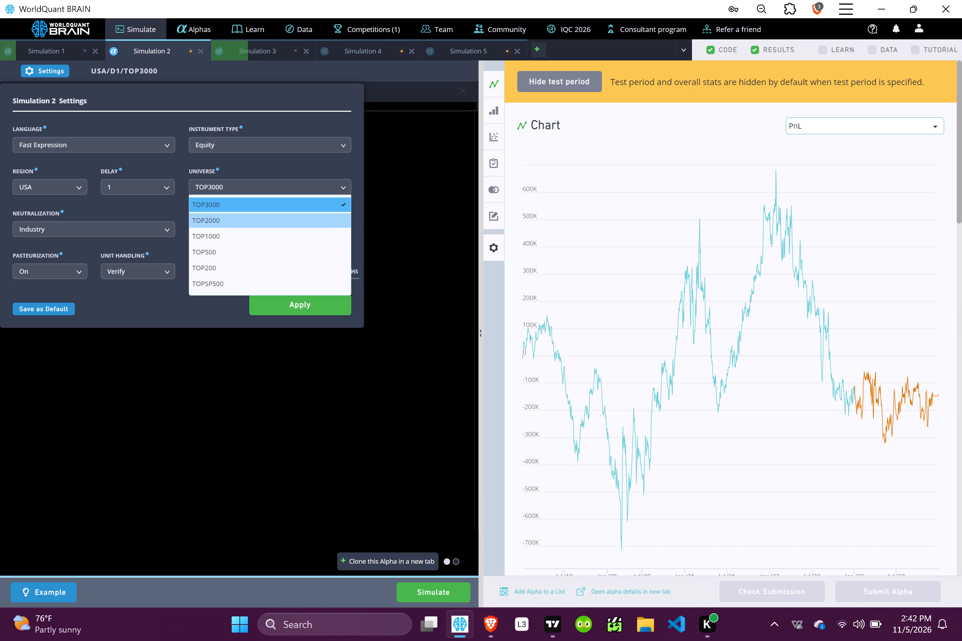
left_click(293, 301)
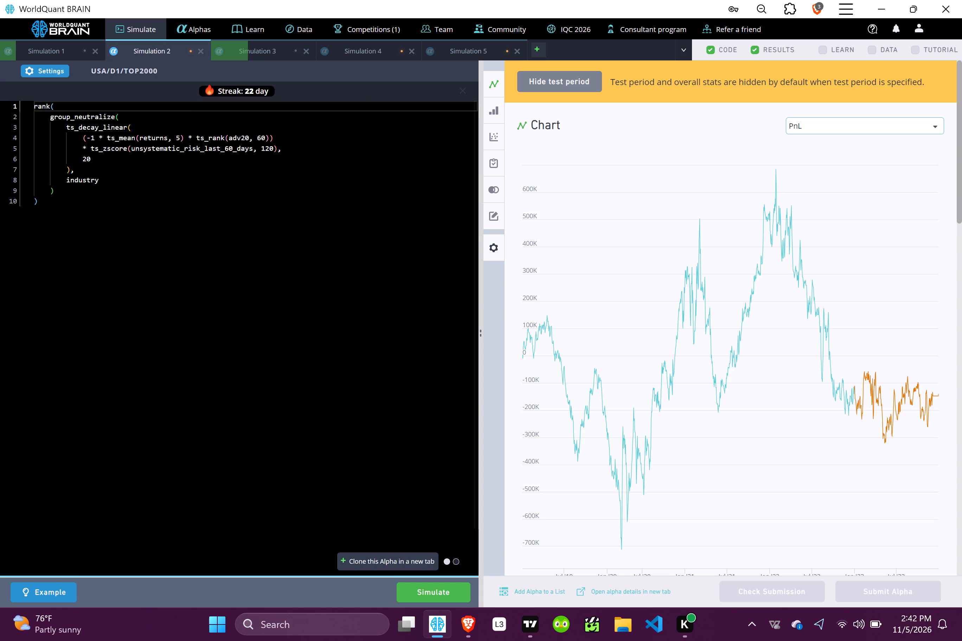
left_click(427, 588)
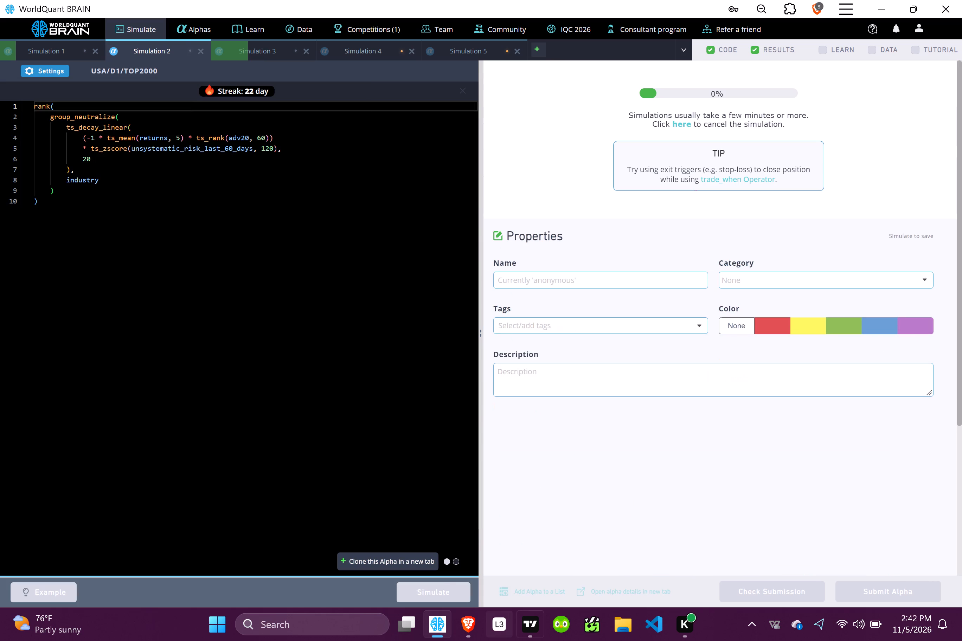
Switch to TradingView, look over the VOLATILITY_50_INDEX chart and reload it.
left_click(526, 624)
scroll(544, 476, "up", 1)
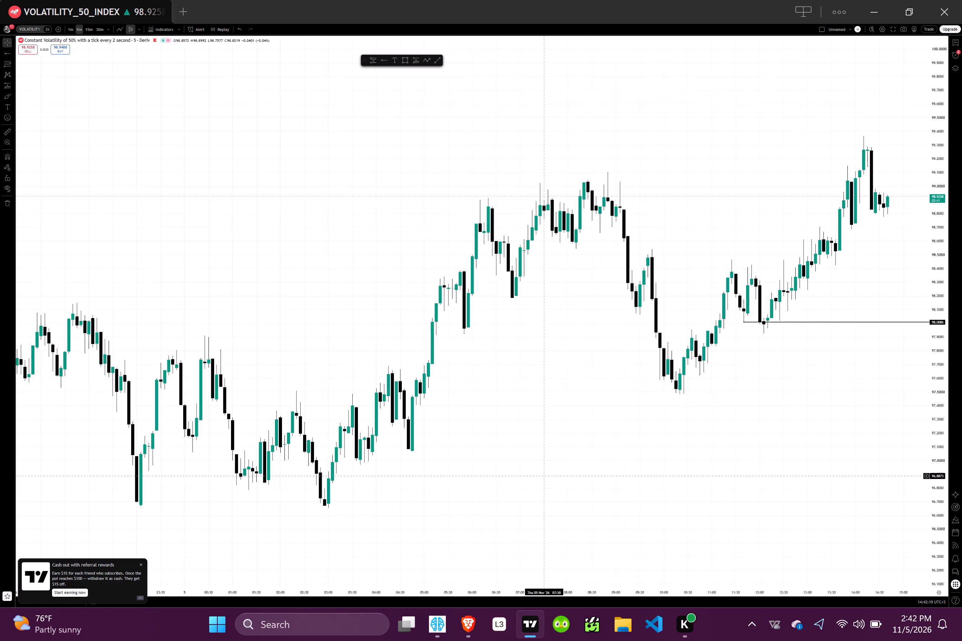
scroll(544, 476, "down", 1)
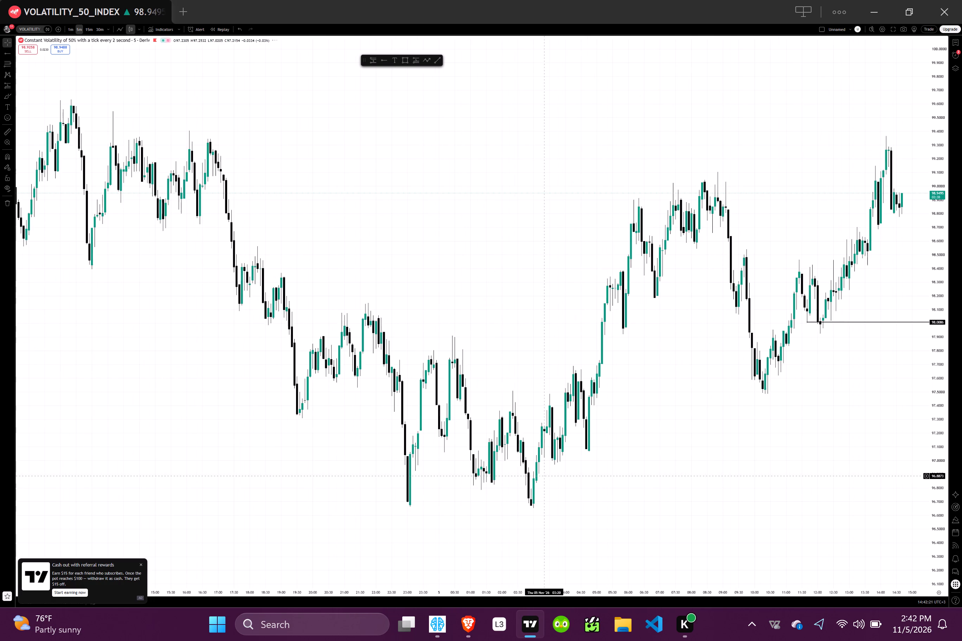
left_click_drag(544, 476, 567, 628)
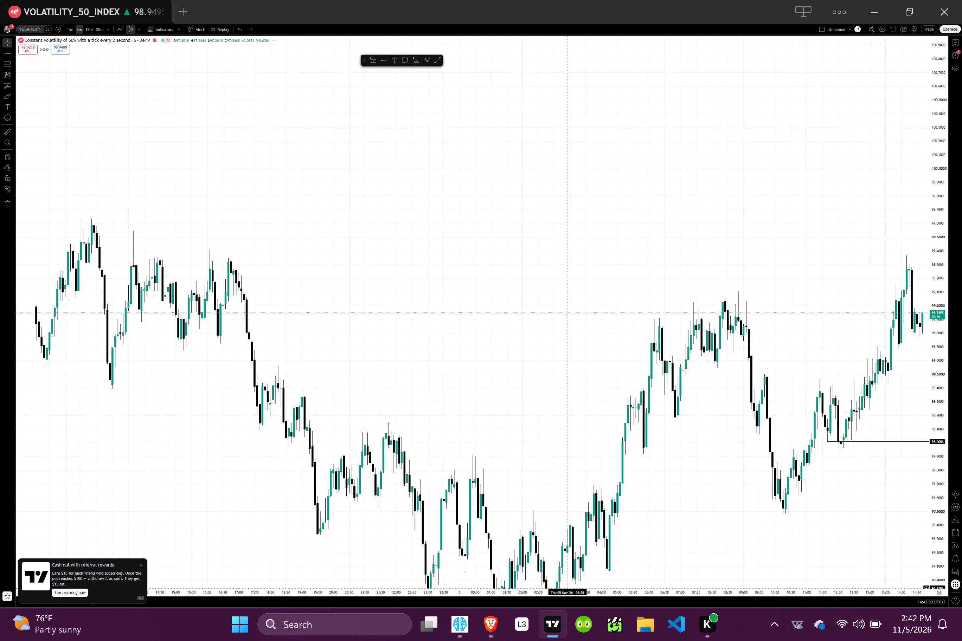
key("ctrl+r")
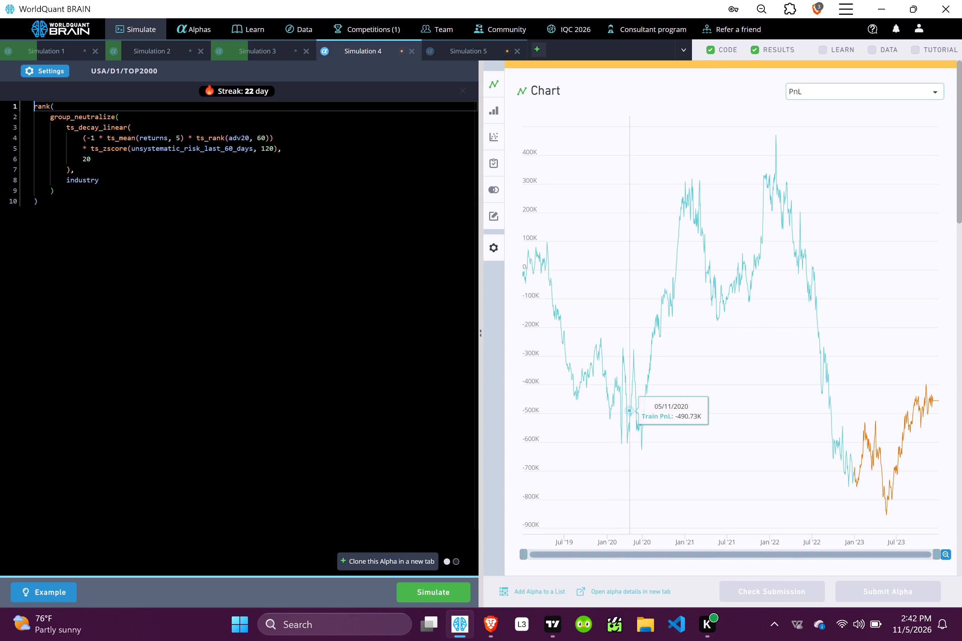
scroll(627, 288, "down", 2)
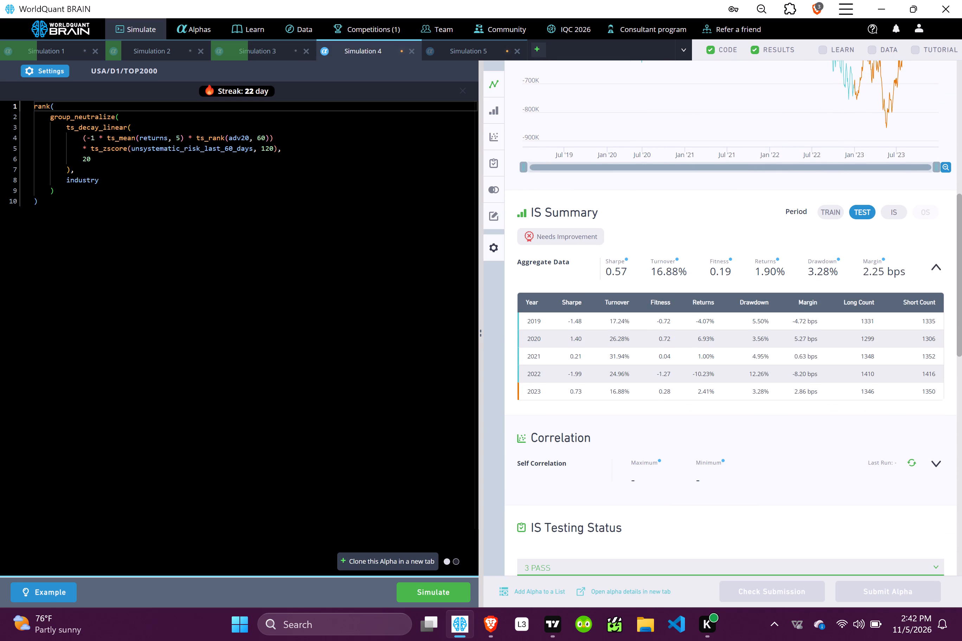
left_click(454, 55)
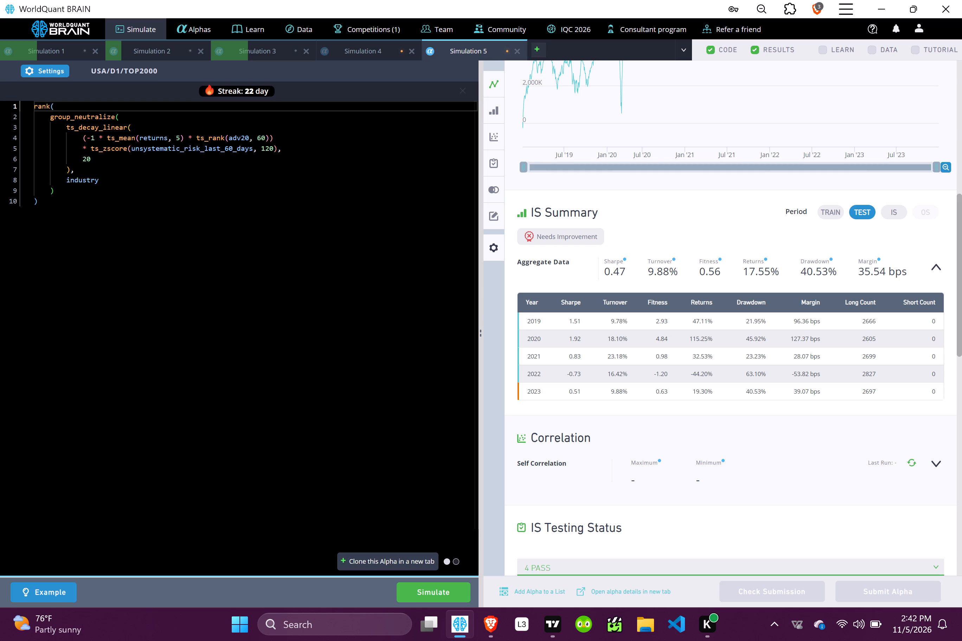
scroll(716, 227, "down", 2)
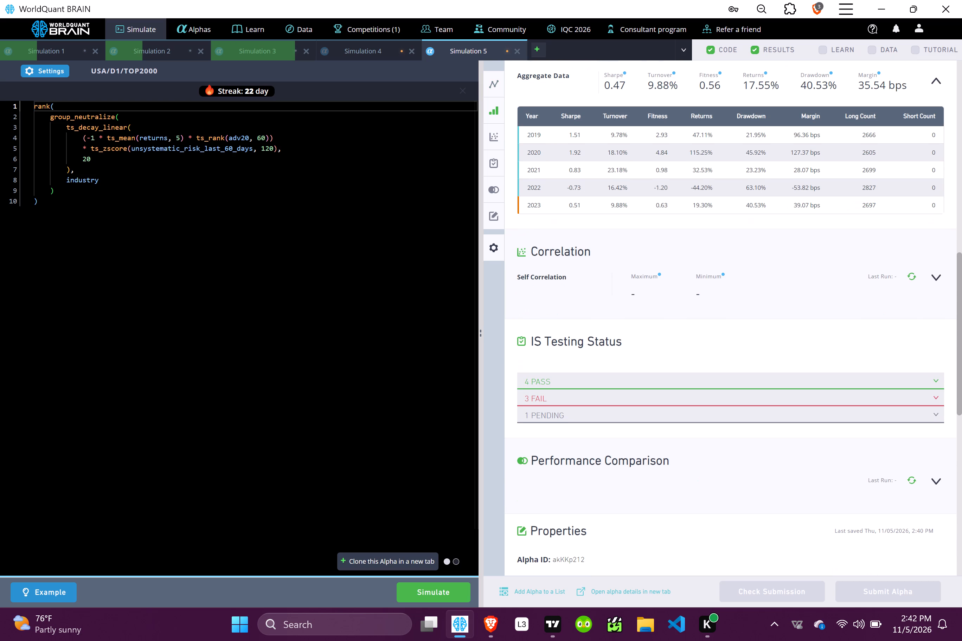
scroll(183, 279, "up", 2)
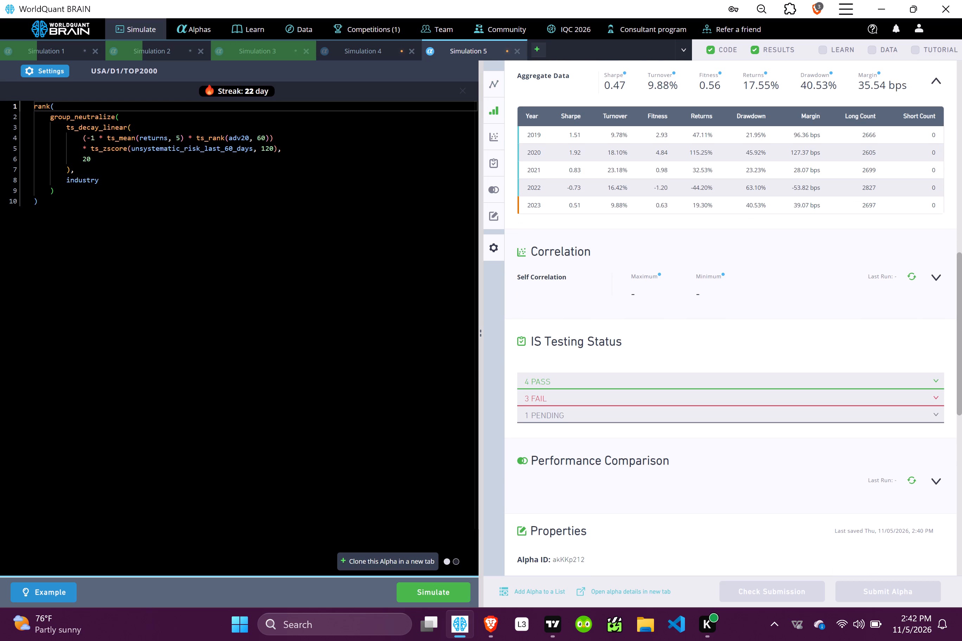
Simulate the Simulation 4 alpha again with its TOP2000 universe setting.
left_click(360, 46)
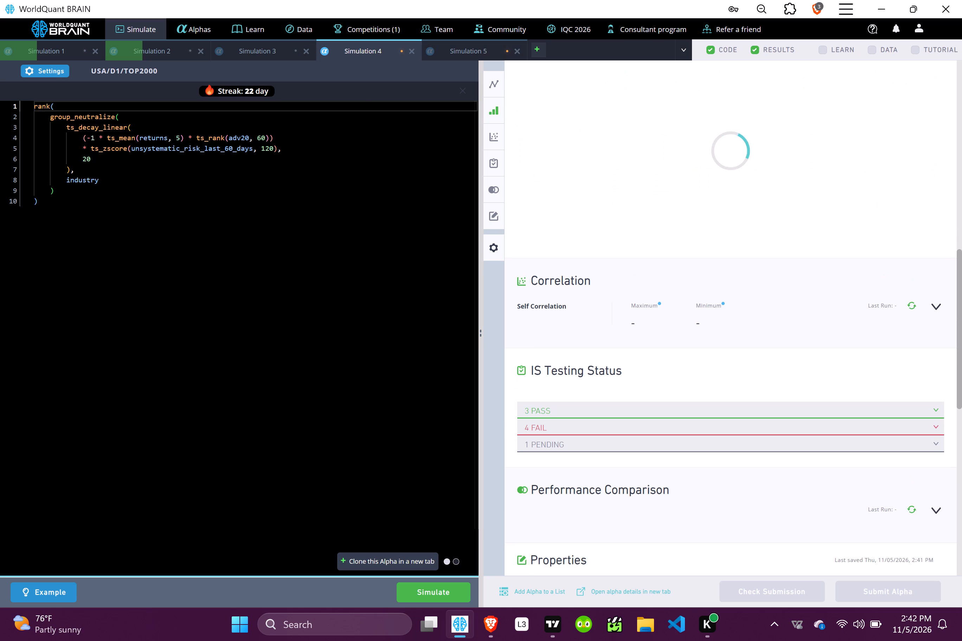
left_click(428, 588)
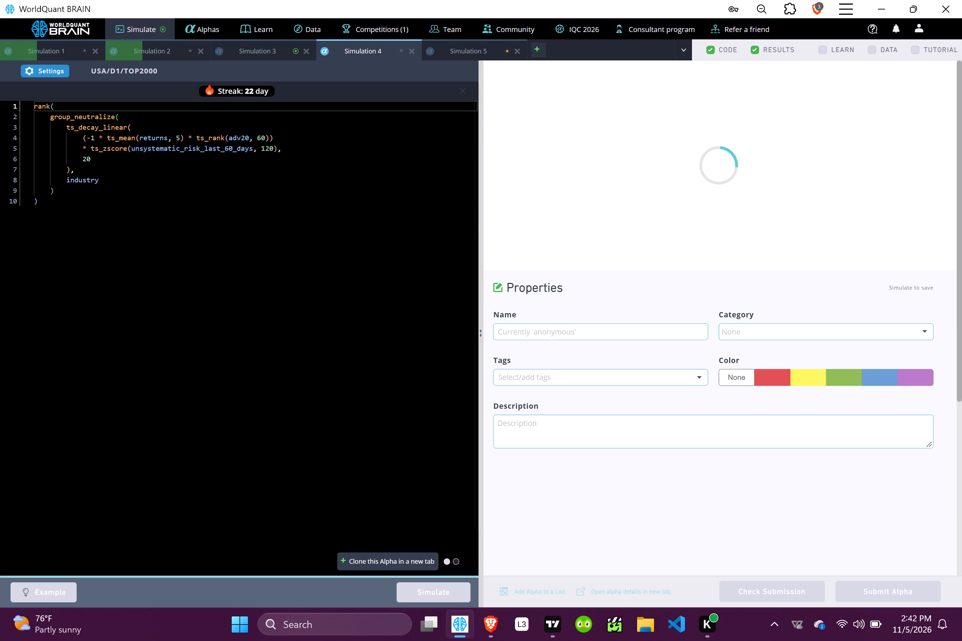
Keep Simulation 3 in its original tab order, reveal its test period and examine the IS Summary.
left_click(270, 46)
left_click_drag(270, 46, 332, 189)
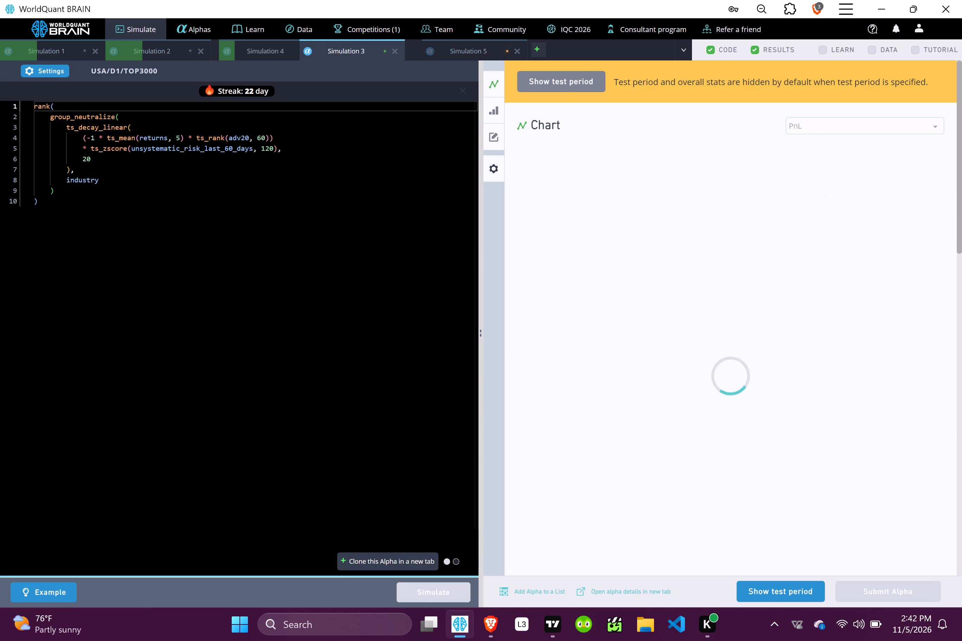
left_click_drag(356, 56, 262, 57)
scroll(615, 299, "down", 2)
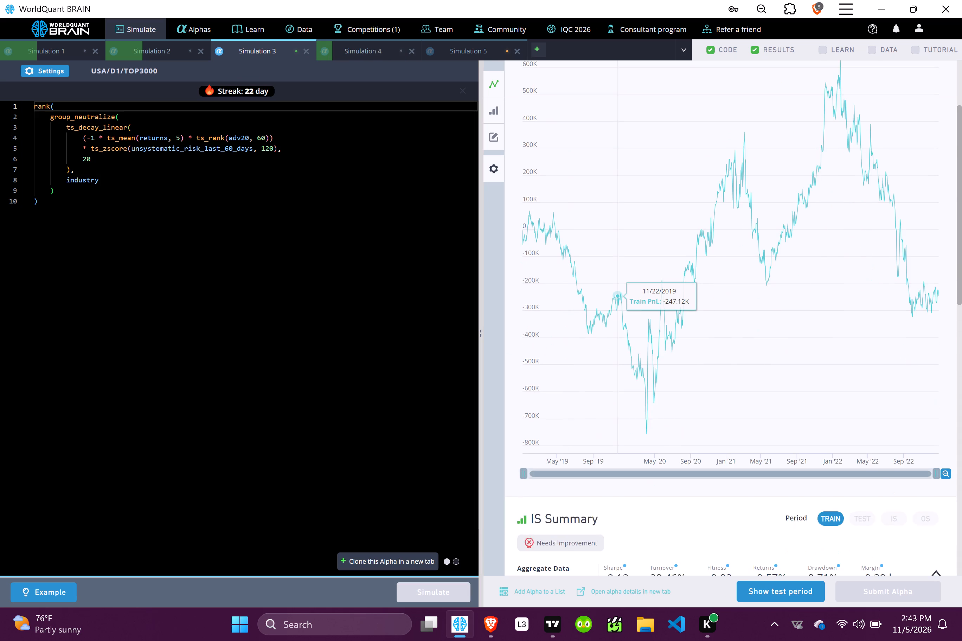
scroll(615, 299, "down", 3)
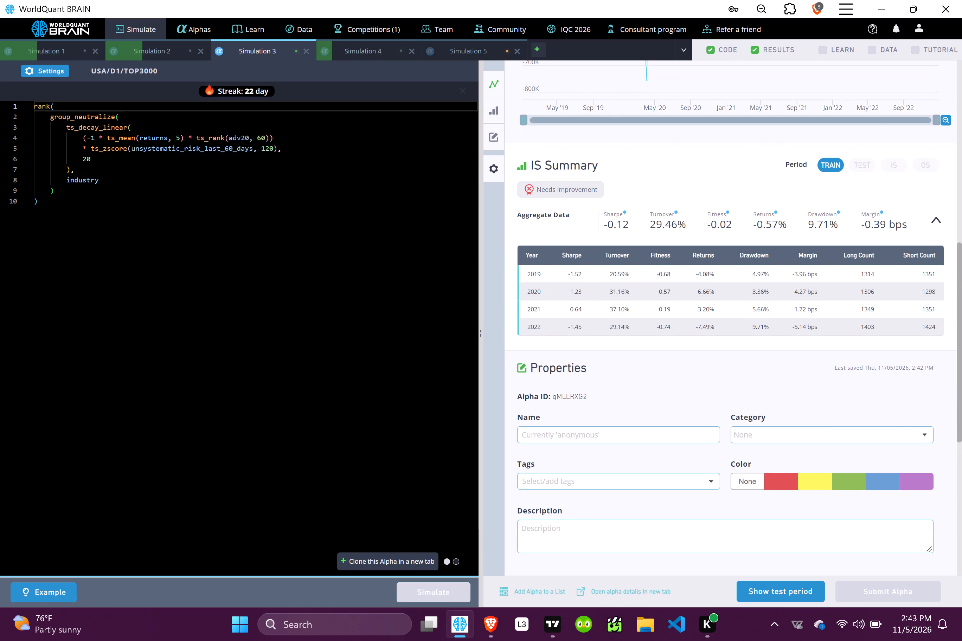
left_click(771, 591)
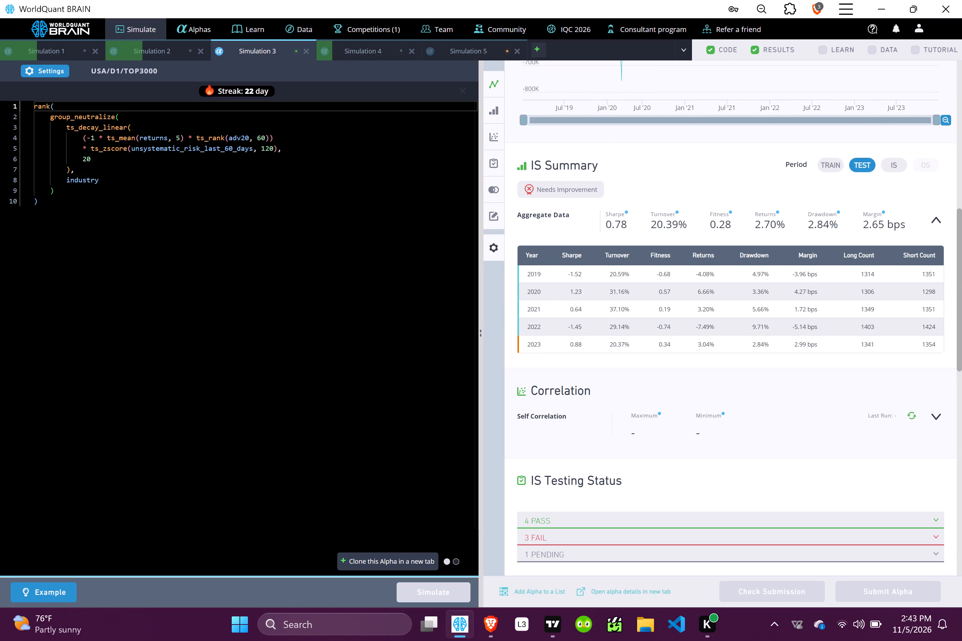
Set the decay to 4 and the universe to TOP2000 in the Simulation 3 settings and apply the changes.
left_click(51, 67)
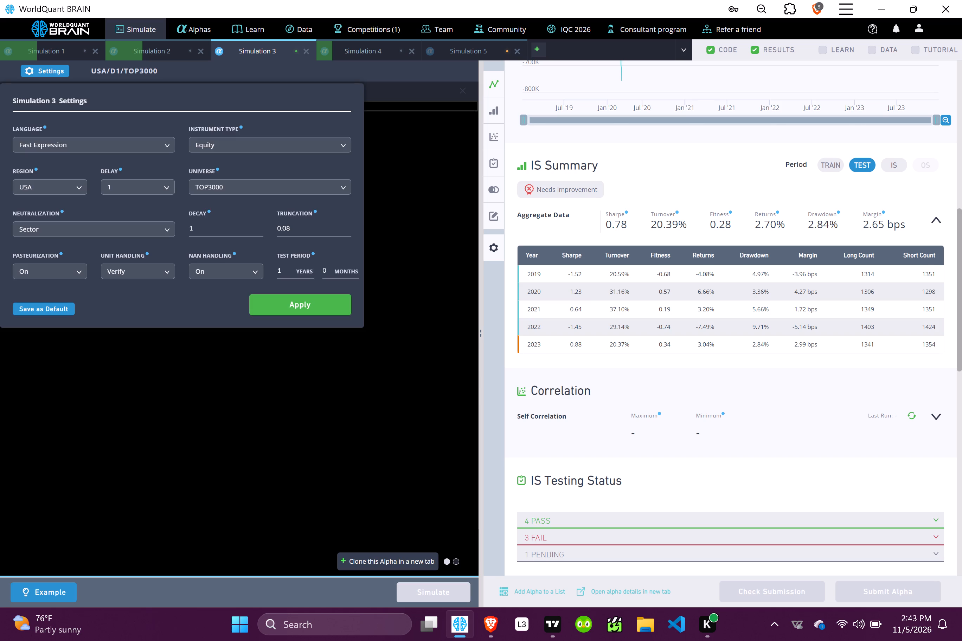
triple_click(222, 221)
key("4")
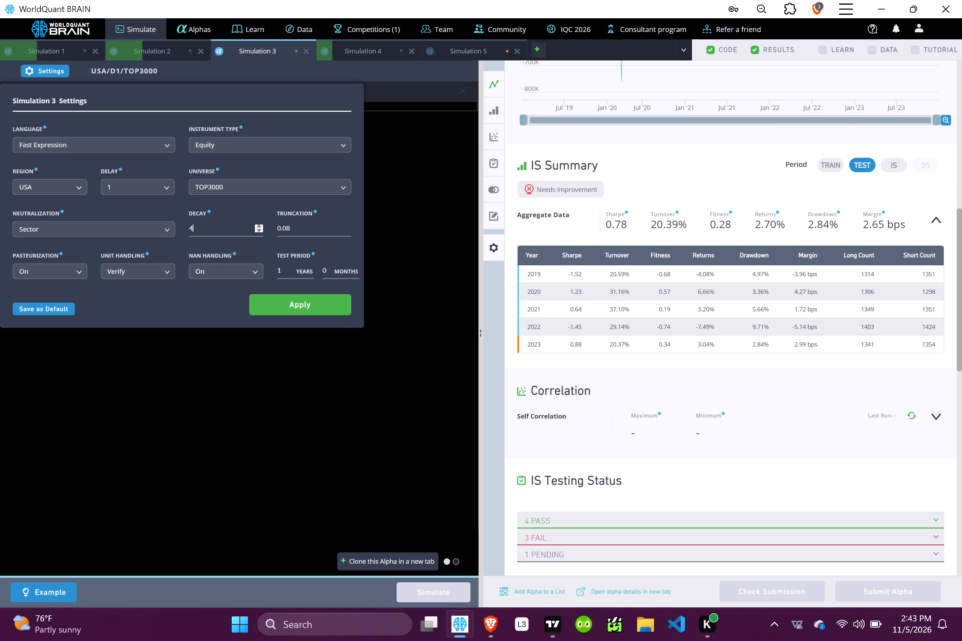
left_click(289, 183)
left_click(233, 216)
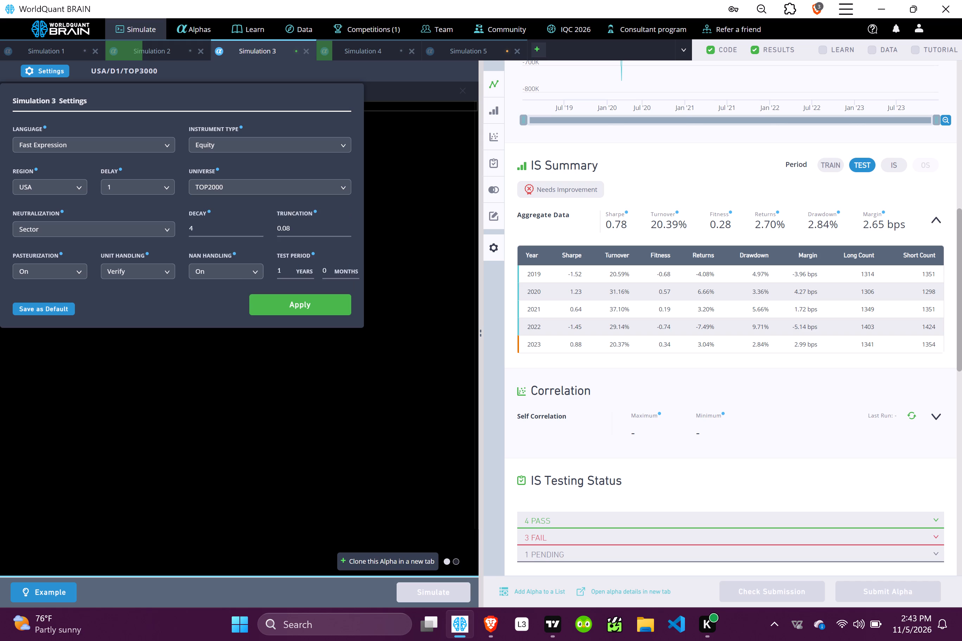
left_click(308, 303)
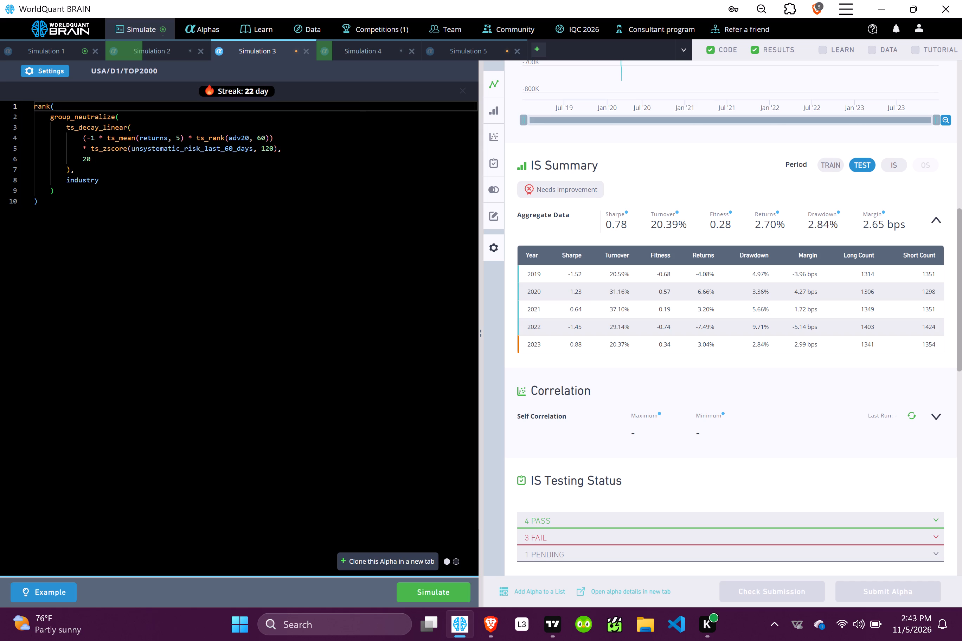
Simulate the Simulation 5 alpha again with its TOP2000 universe setting.
left_click(472, 50)
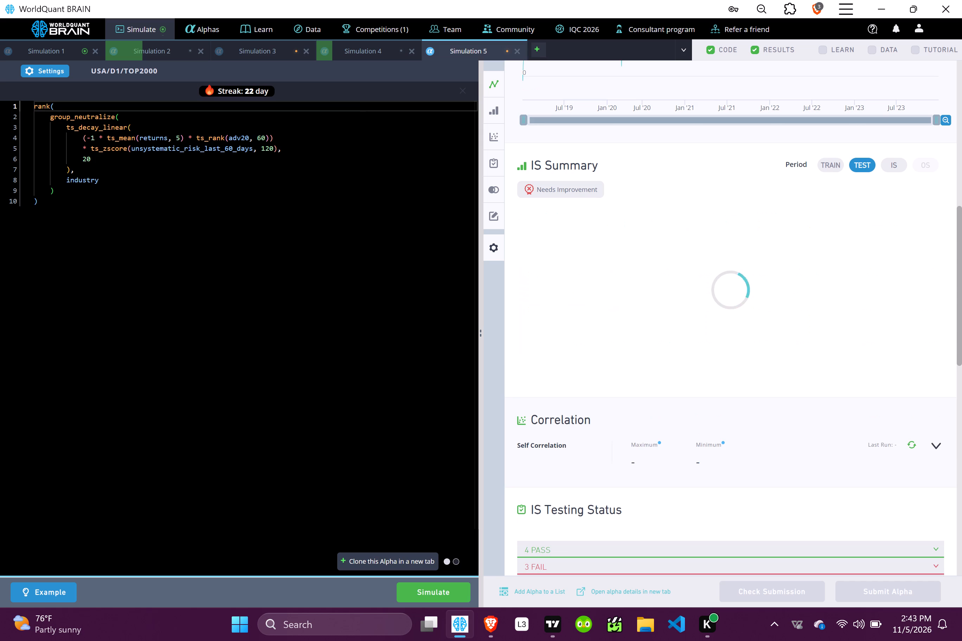
left_click(431, 590)
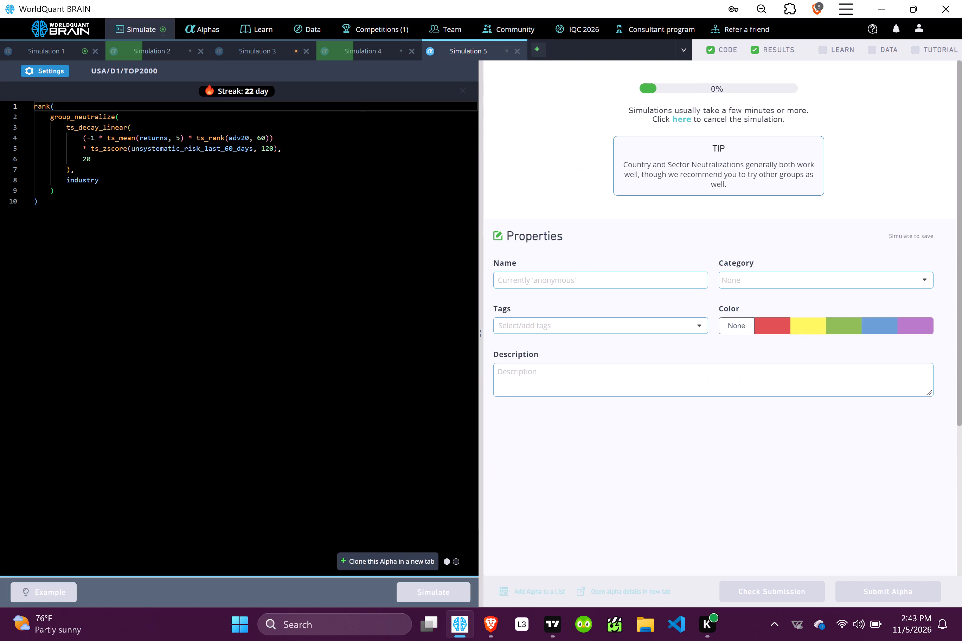
Reveal the test period of Simulation 1 and examine its chart and yearly IS Summary figures.
left_click(63, 54)
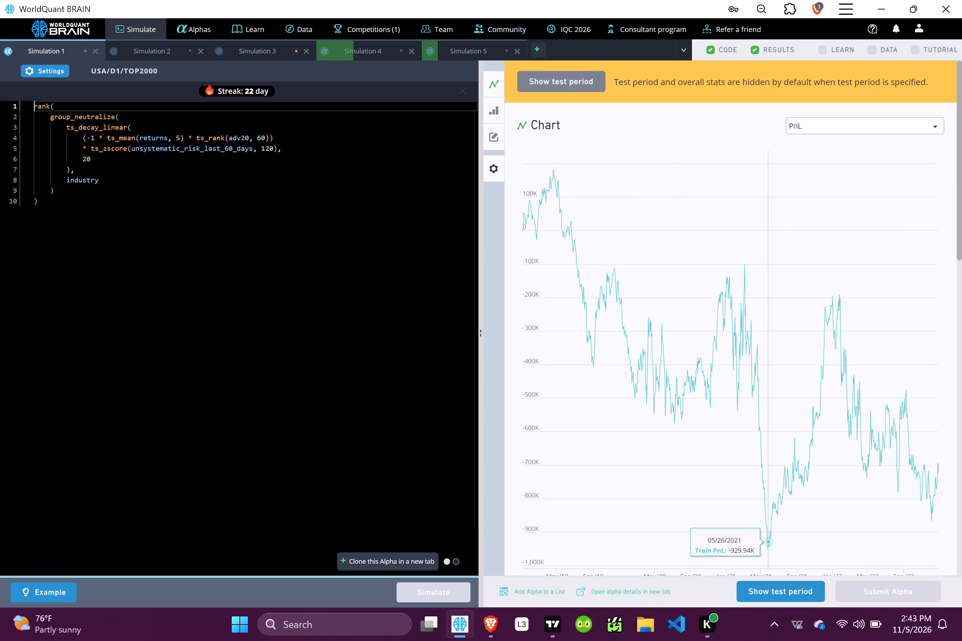
left_click(780, 596)
scroll(713, 364, "down", 1)
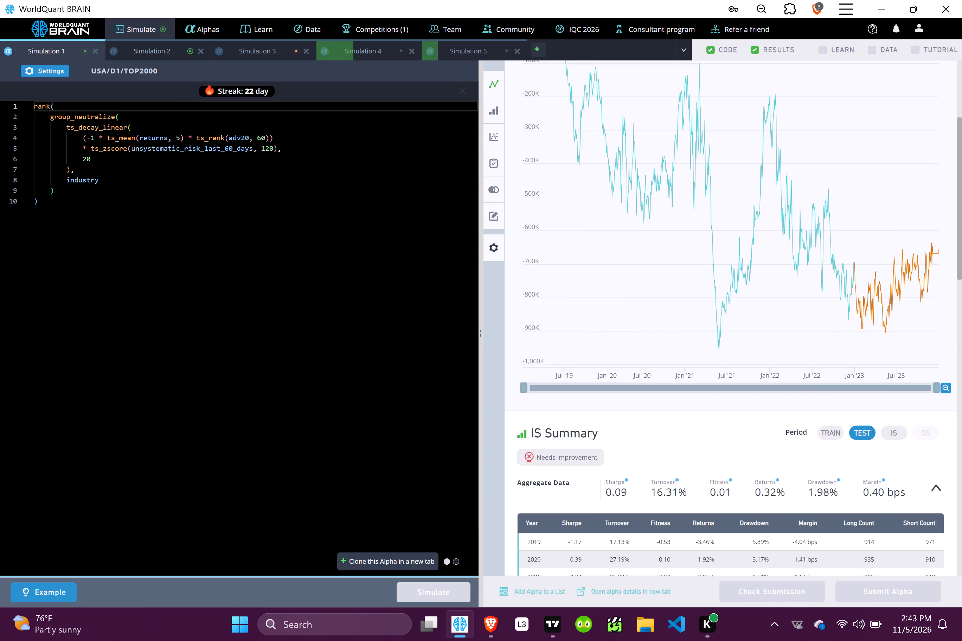
scroll(713, 364, "down", 2)
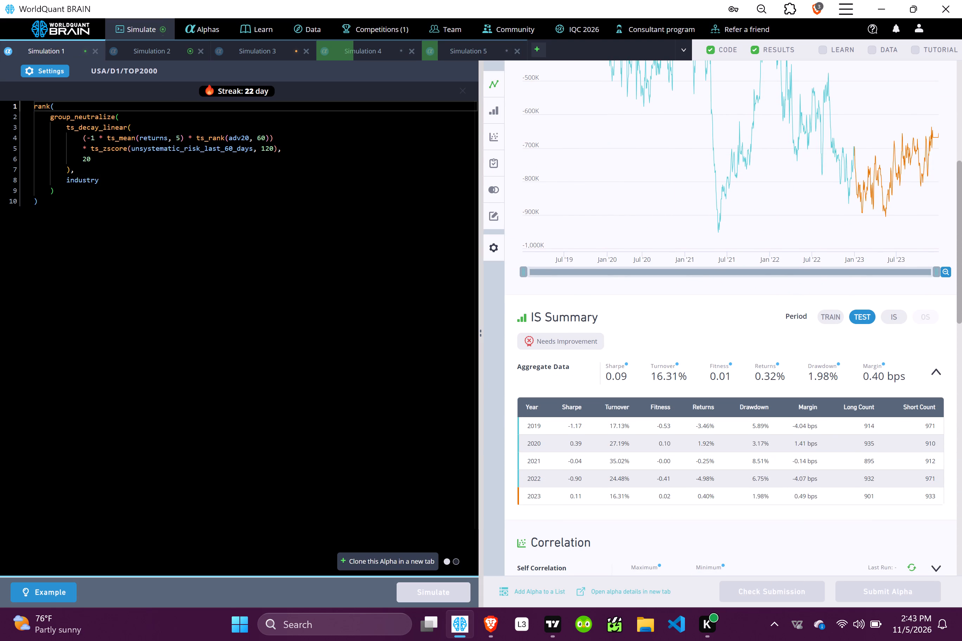
Set the universe to TOP1000 in the Simulation 1 settings and apply the change.
left_click(42, 69)
left_click(242, 181)
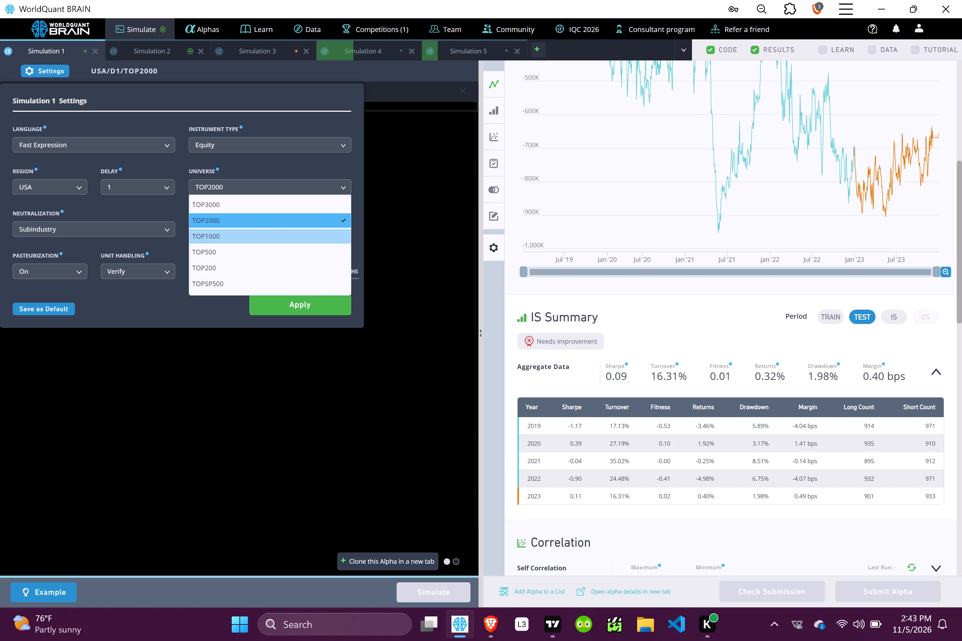
left_click(252, 235)
left_click(299, 306)
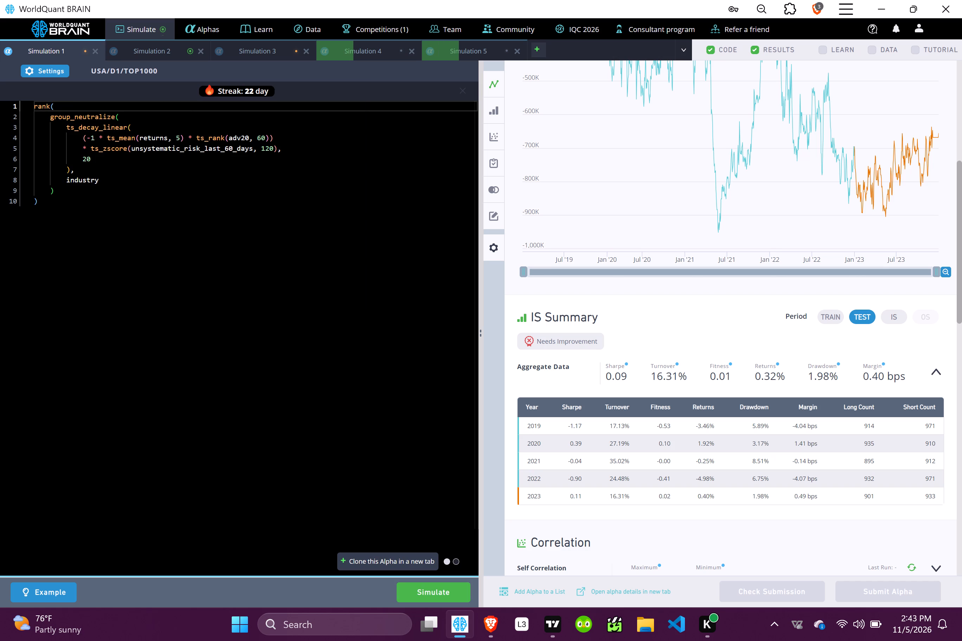
Simulate the Simulation 3 alpha again with its updated decay and TOP2000 universe.
left_click(256, 56)
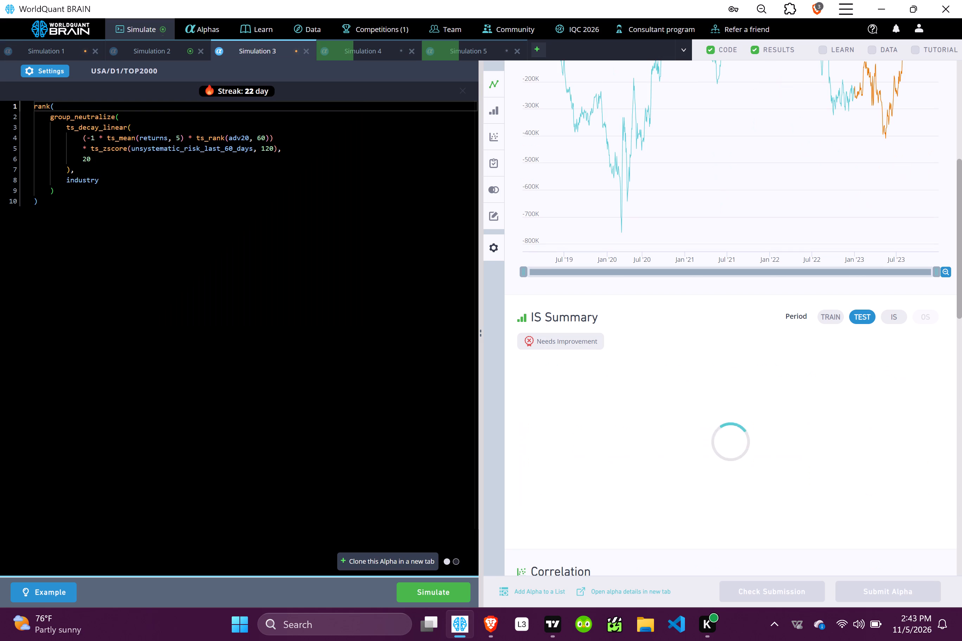
left_click(425, 591)
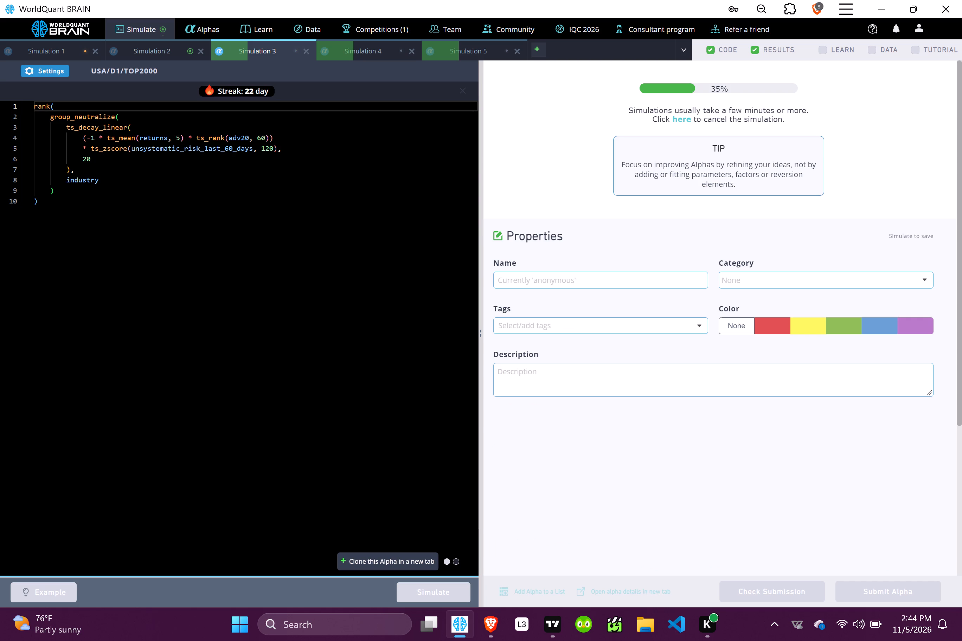
Reveal the test period of Simulation 2 and examine its IS Summary and IS Testing Status.
left_click(165, 51)
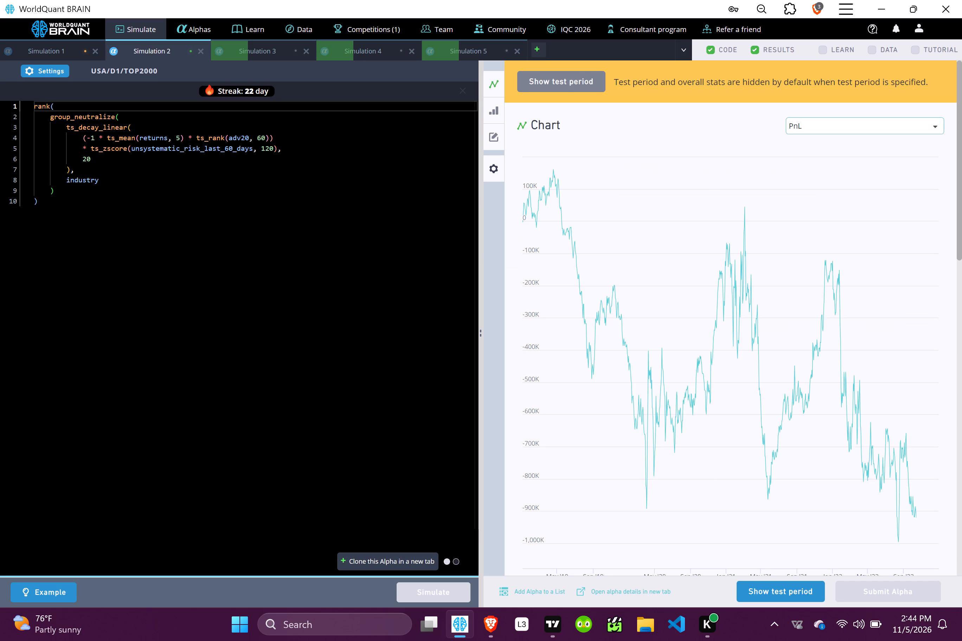
scroll(709, 430, "down", 3)
left_click(778, 596)
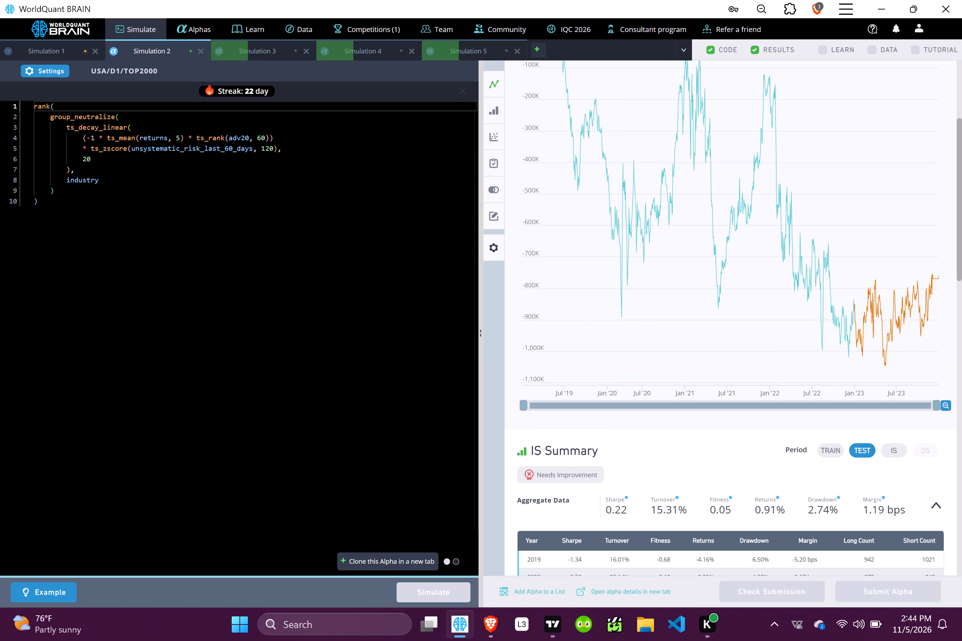
scroll(781, 370, "down", 7)
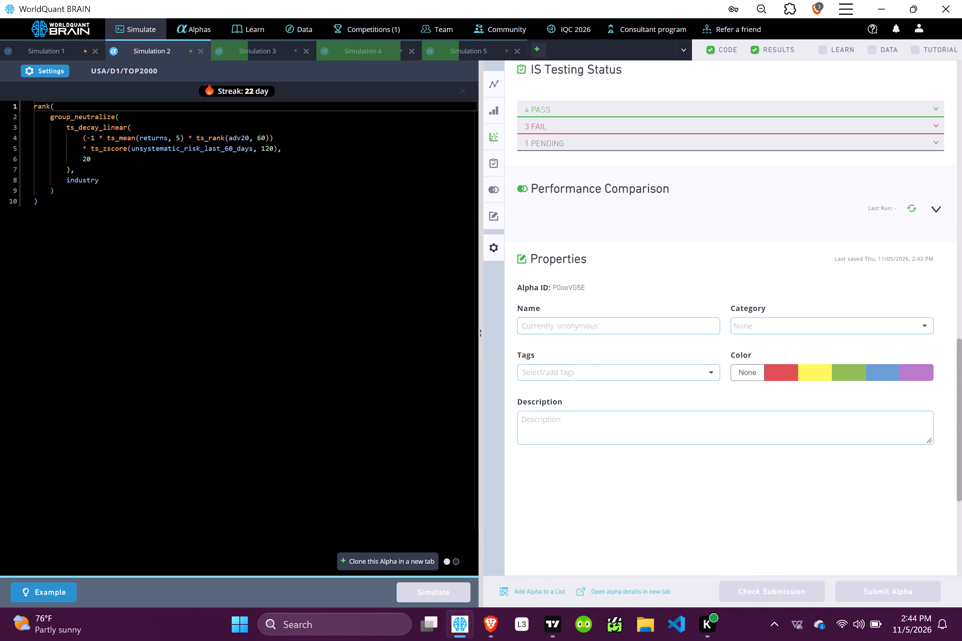
scroll(781, 370, "down", 2)
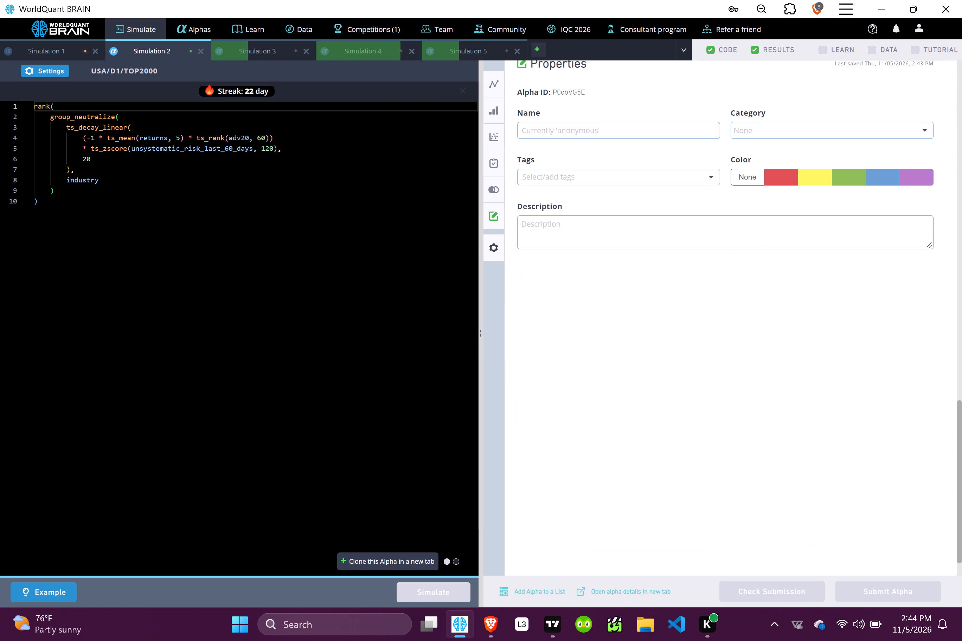
Set the universe to TOP1000 in the Simulation 2 settings and apply the change.
left_click(61, 69)
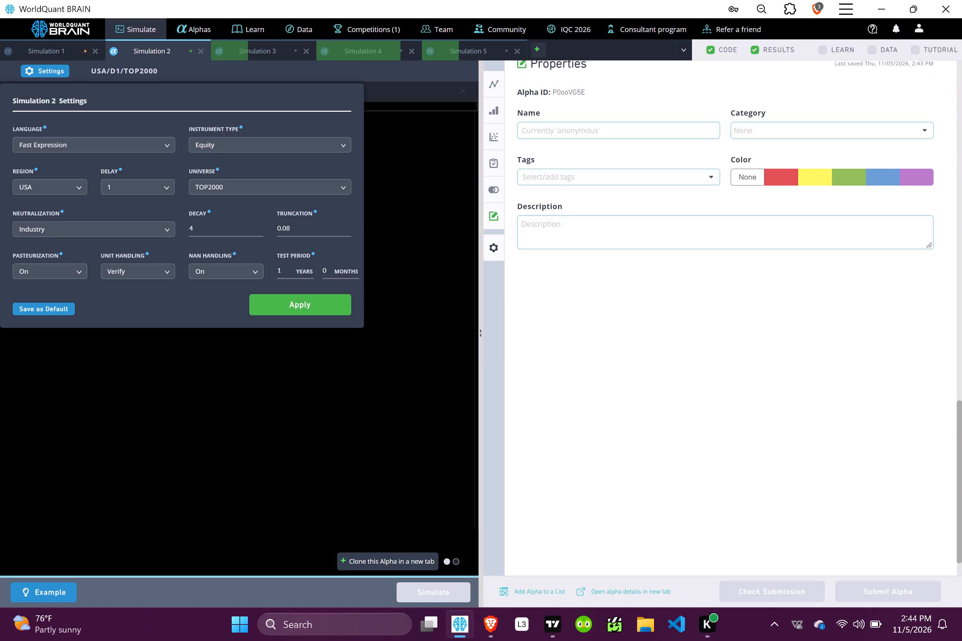
left_click(231, 180)
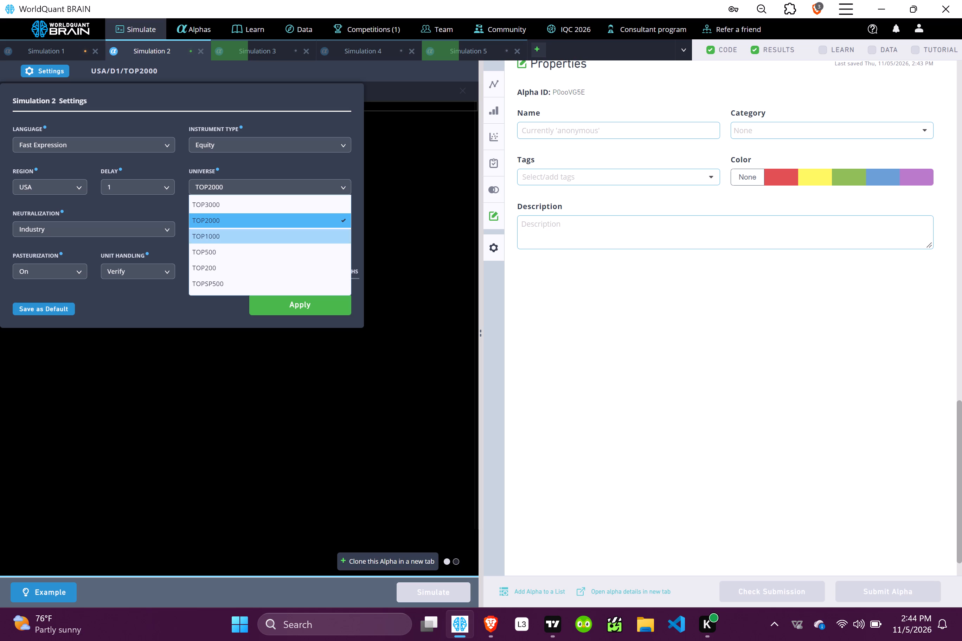
left_click(240, 237)
left_click(299, 303)
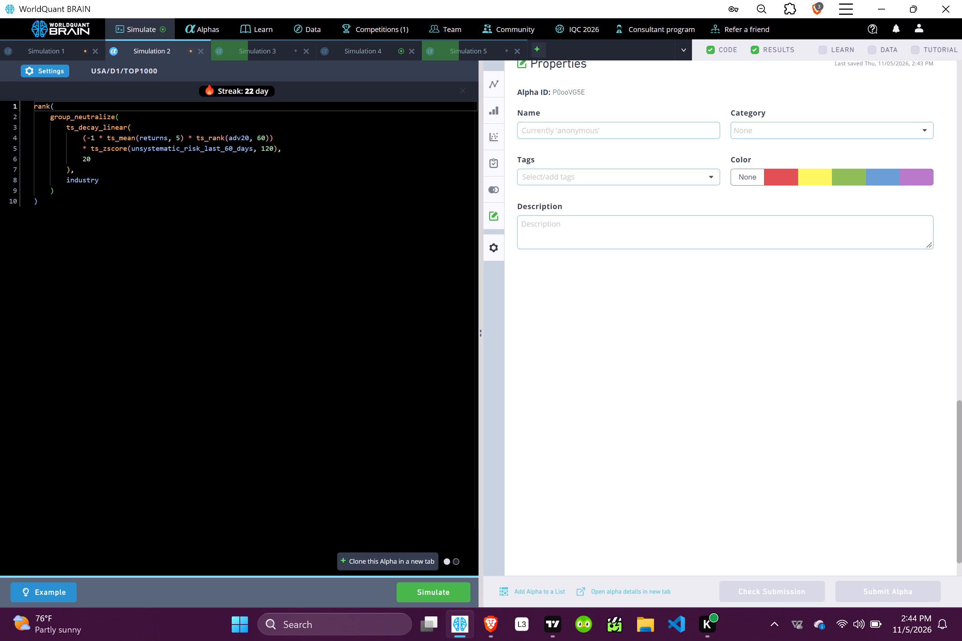
Simulate the Simulation 1 alpha again with its TOP1000 universe.
left_click(63, 50)
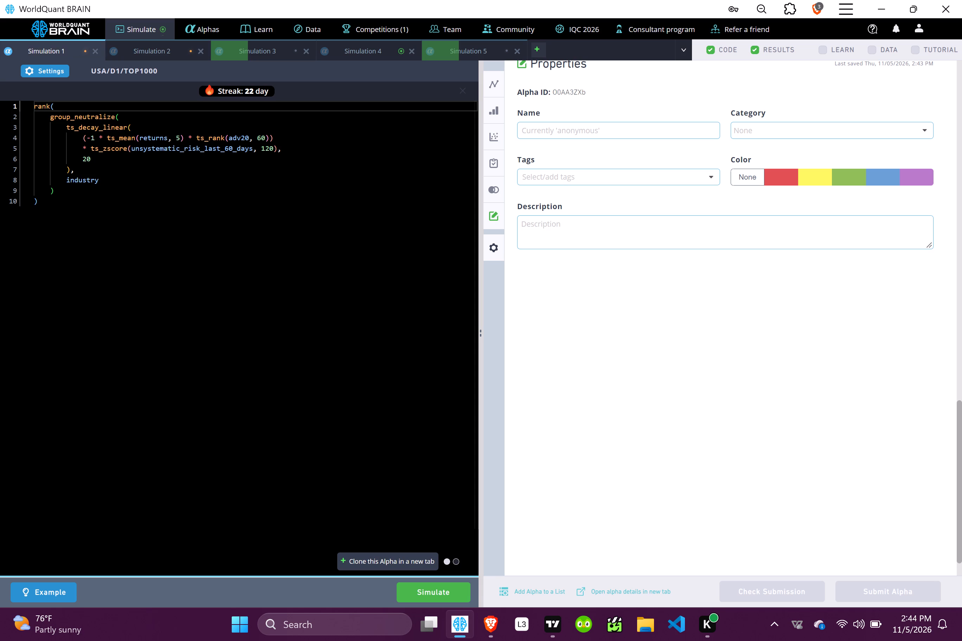
left_click(430, 587)
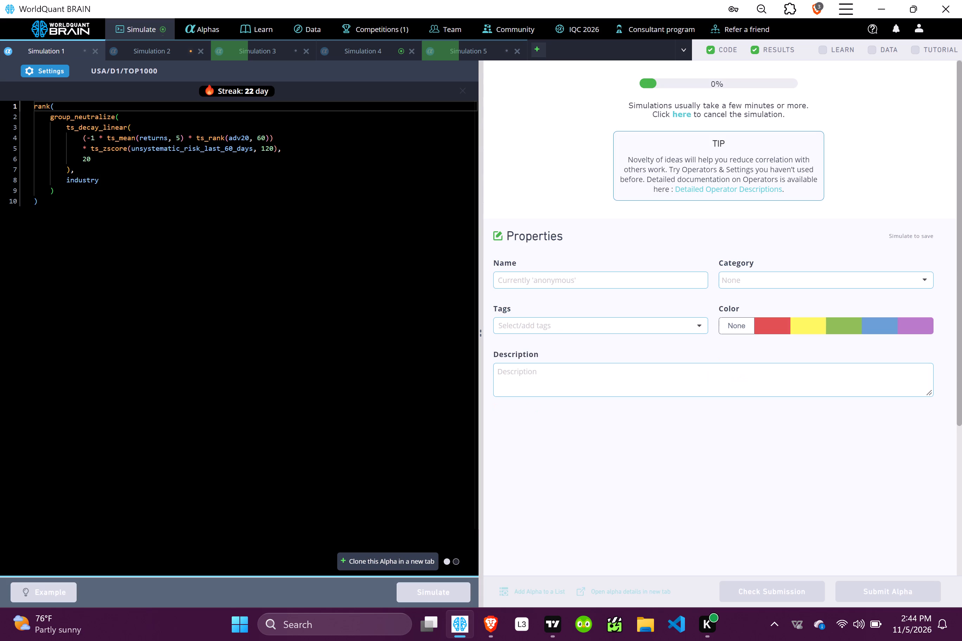
Reveal the test period of Simulation 4 and examine its chart, IS Summary and failed IS Testing Status checks.
left_click(355, 47)
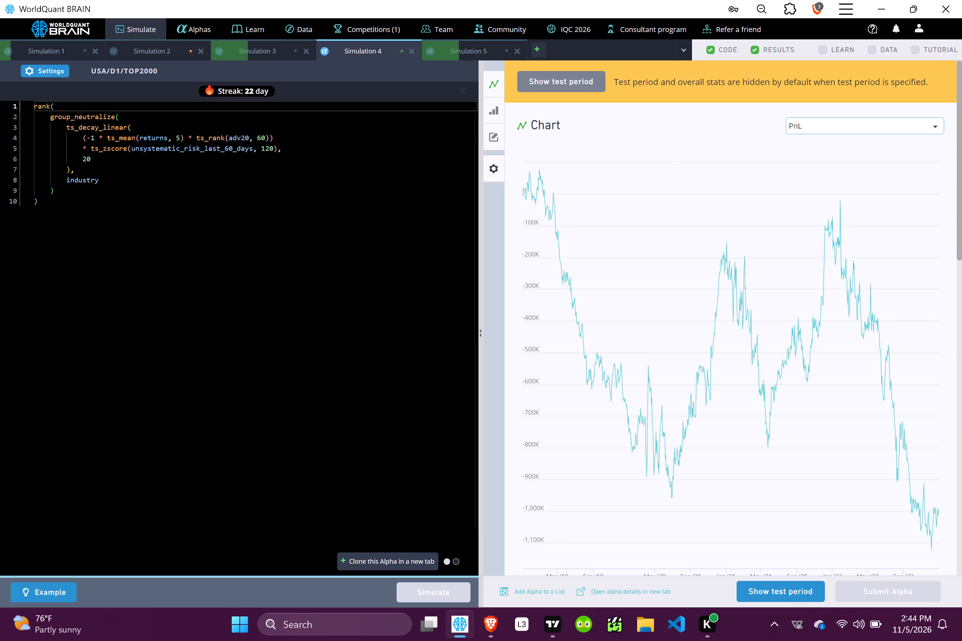
left_click(777, 587)
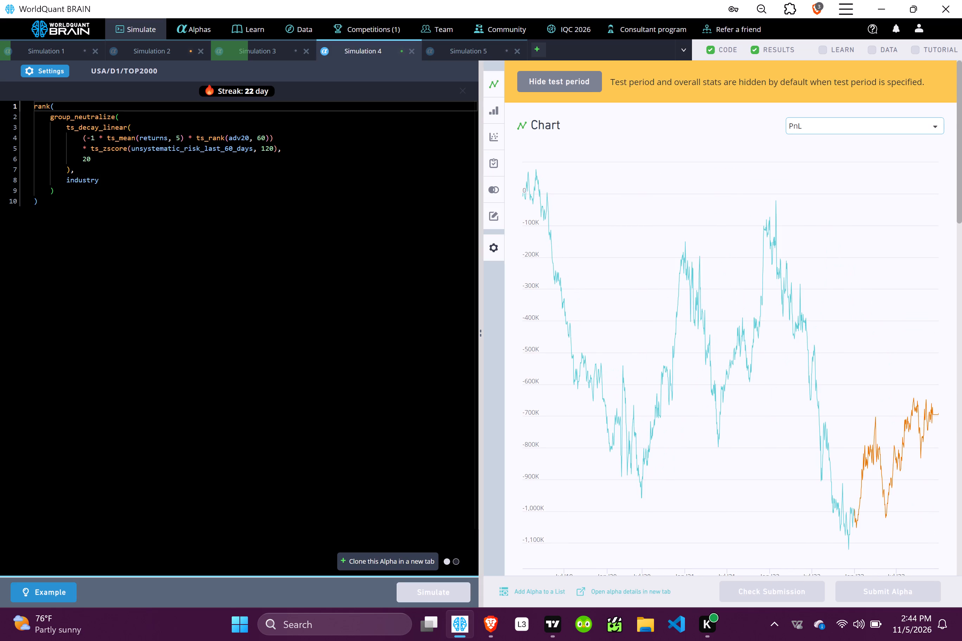
scroll(739, 382, "down", 5)
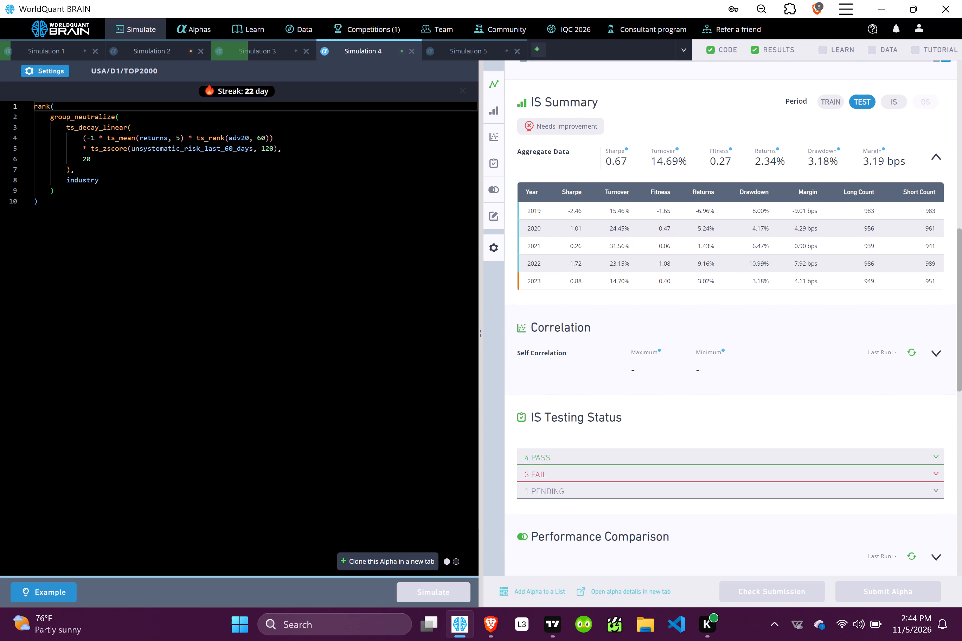
left_click(639, 473)
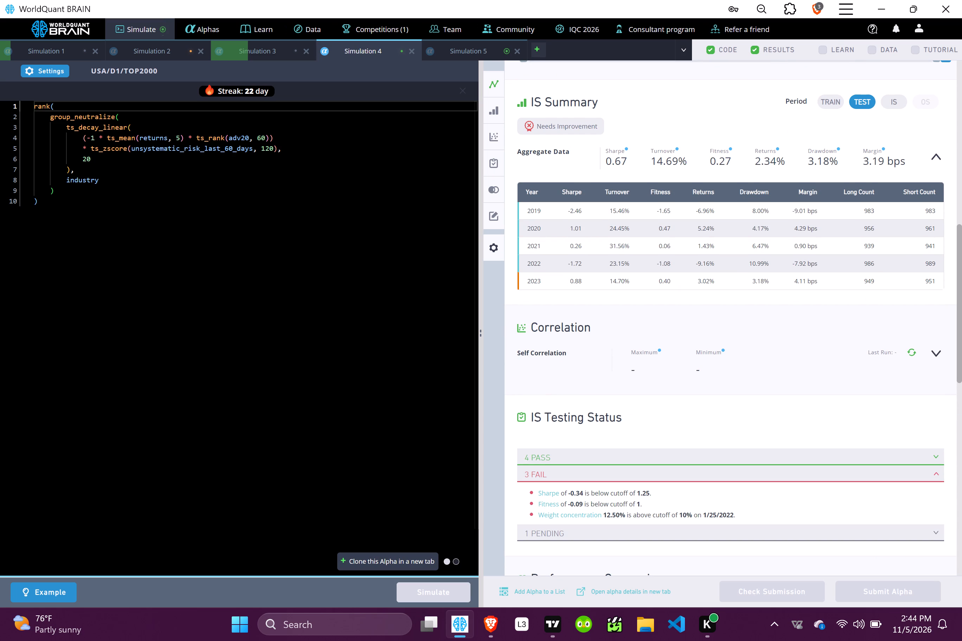
scroll(639, 473, "down", 5)
scroll(639, 473, "up", 2)
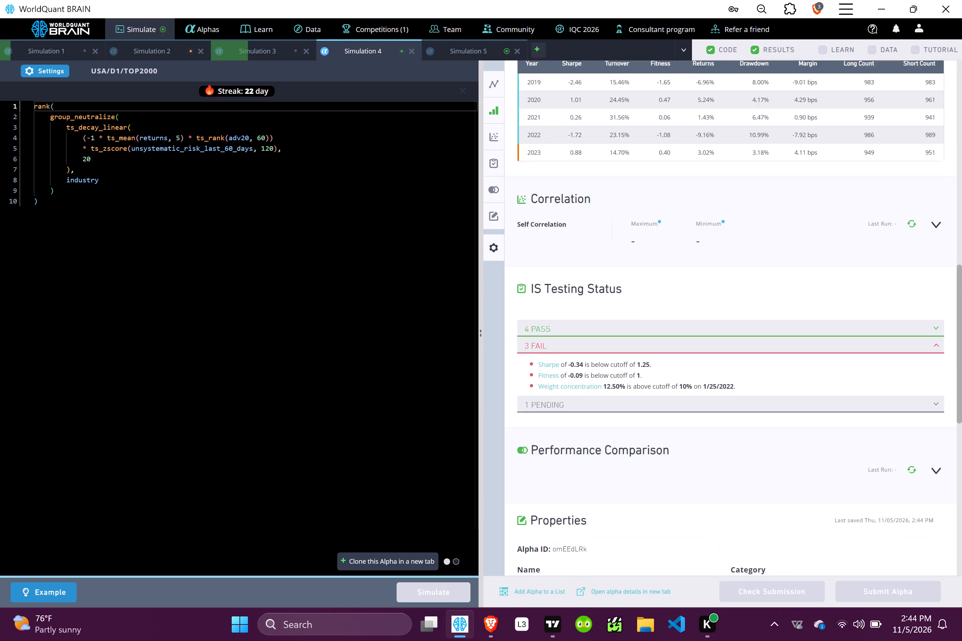
scroll(639, 473, "up", 2)
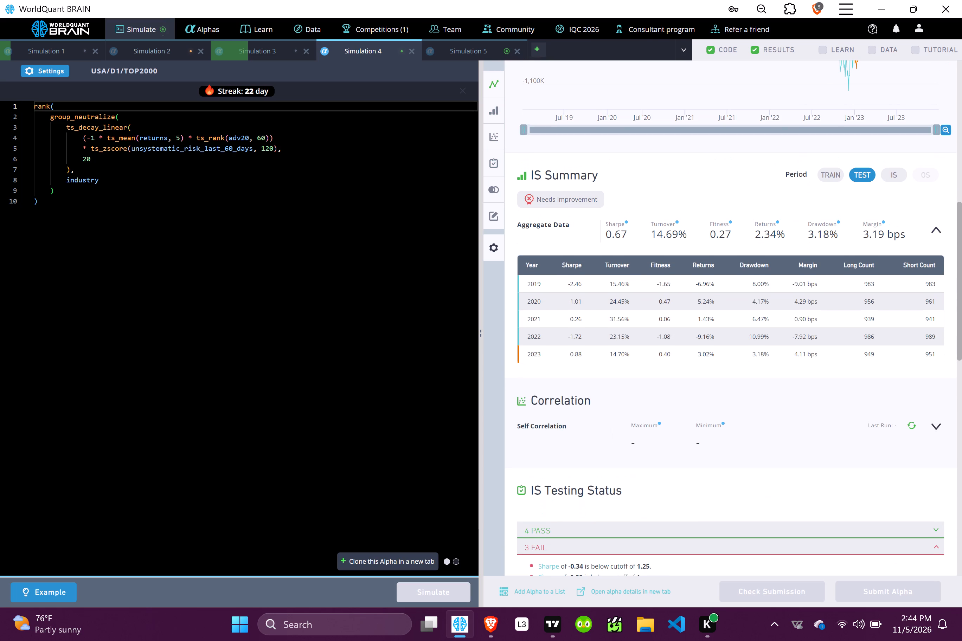
Simulate the Simulation 2 alpha again with its TOP1000 universe.
left_click(161, 53)
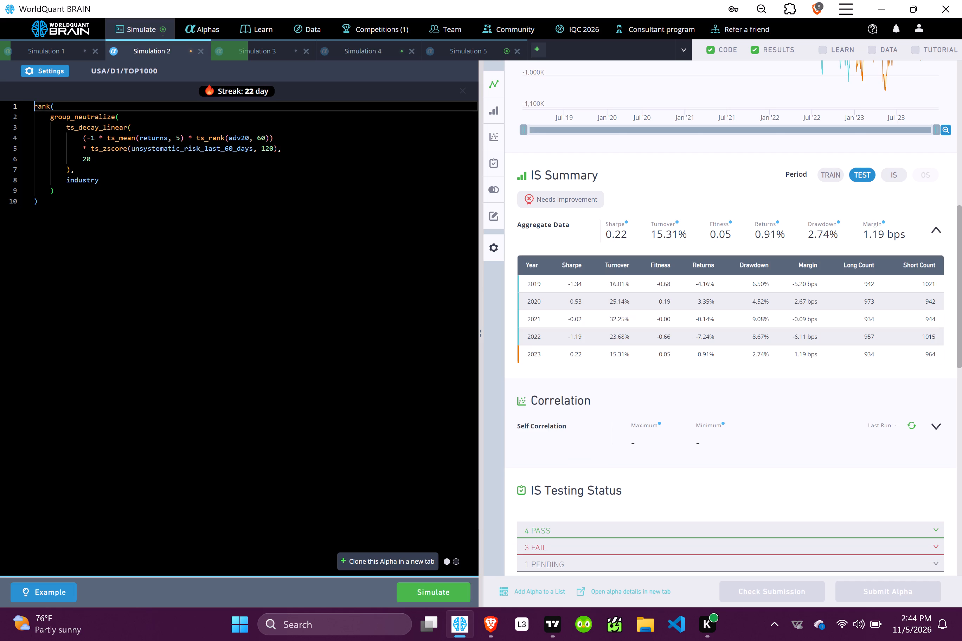
left_click(446, 591)
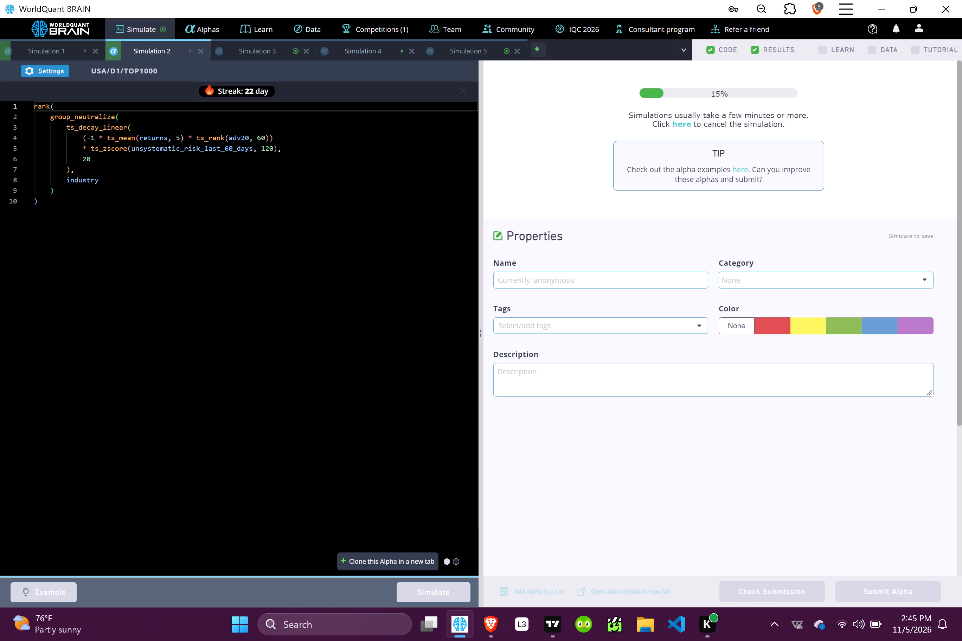
Reveal the test period of Simulation 5 and examine its PnL chart and IS Summary.
left_click(465, 47)
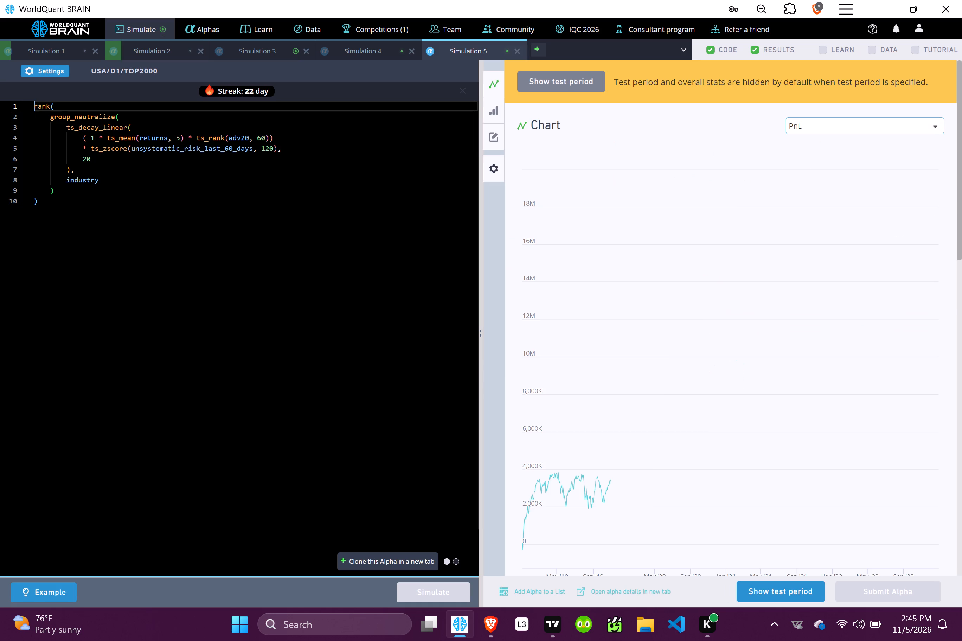
left_click(794, 584)
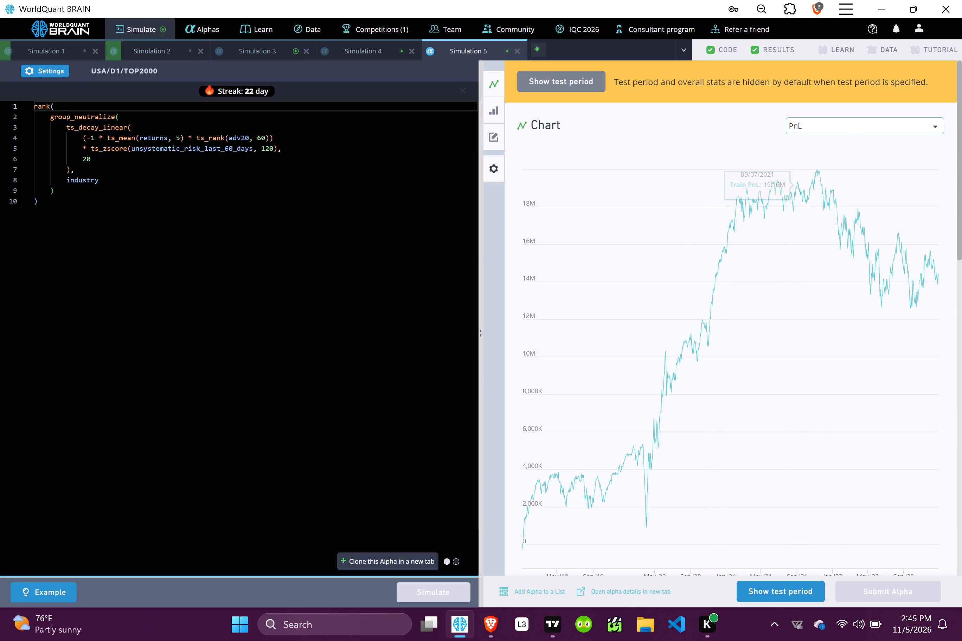
scroll(748, 406, "down", 2)
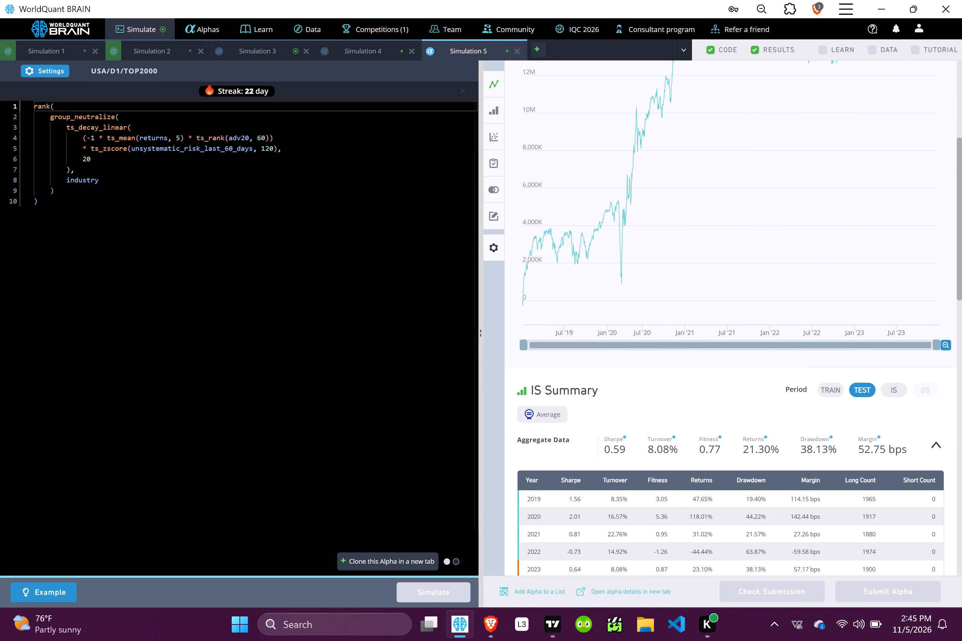
Set the Simulation 5 universe to TOP1000, apply it and simulate the alpha again.
left_click(46, 74)
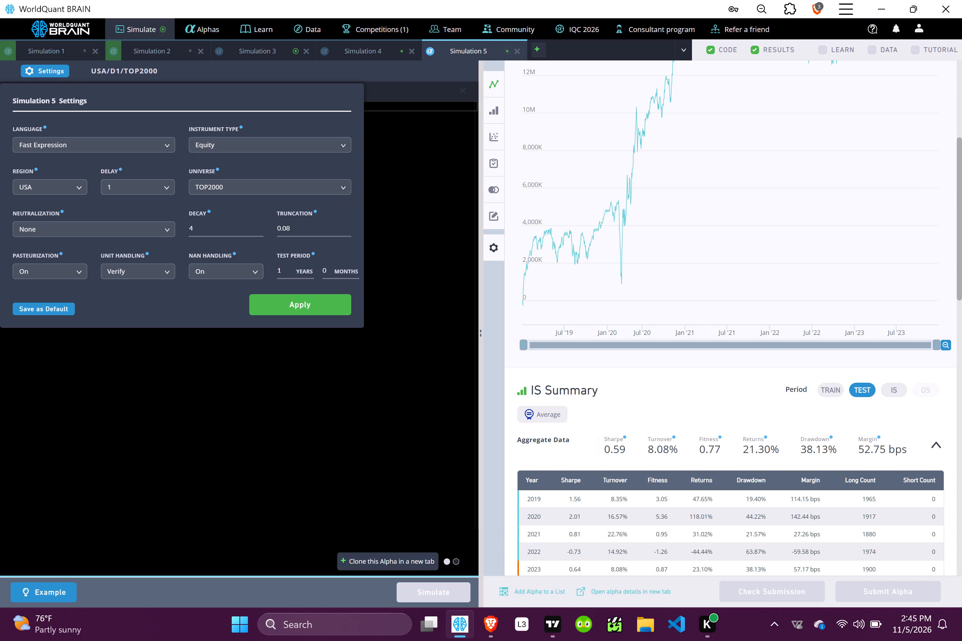
left_click(236, 186)
left_click(235, 232)
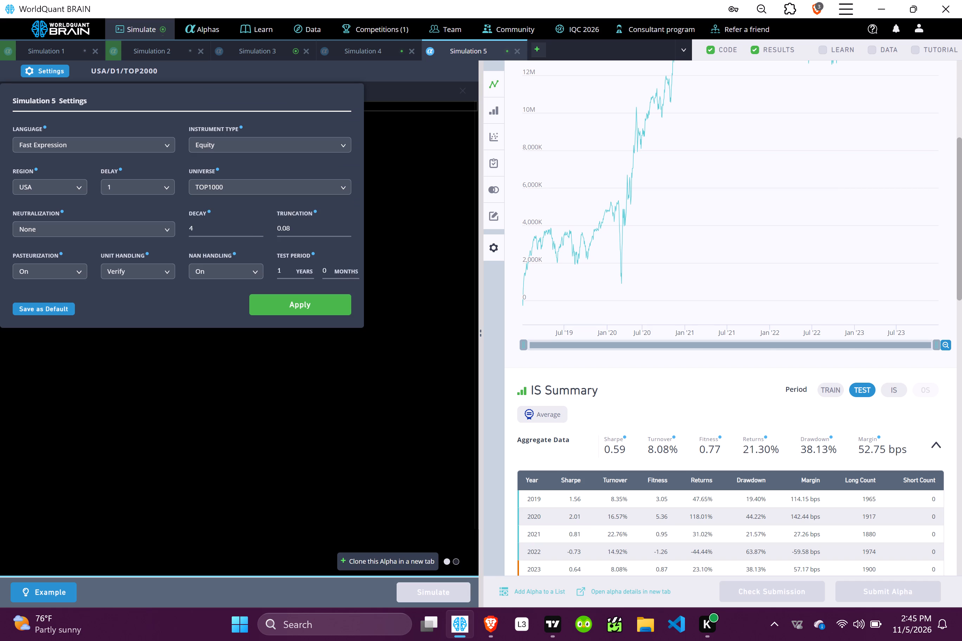
left_click(288, 302)
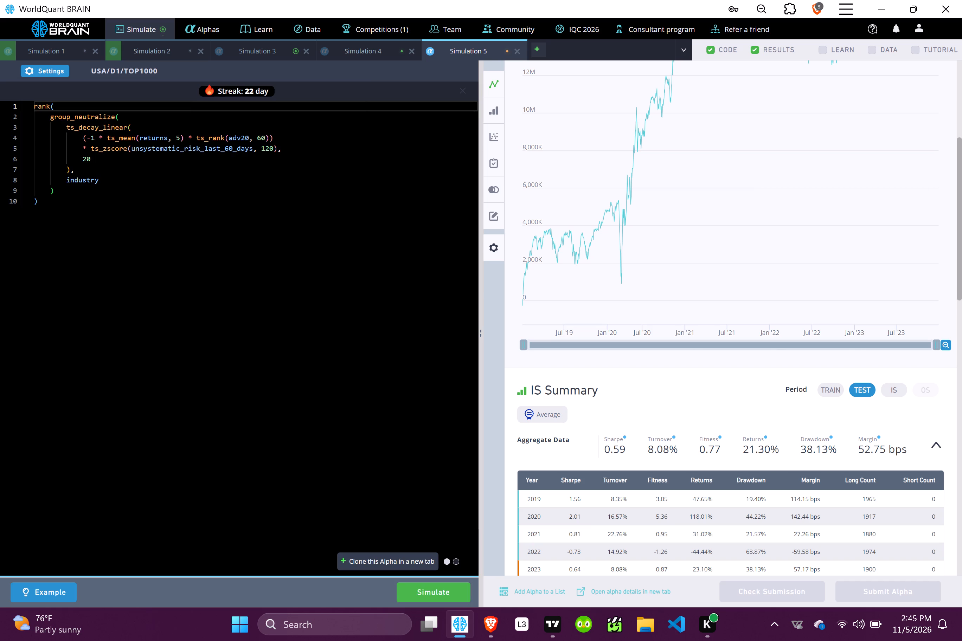
left_click(430, 593)
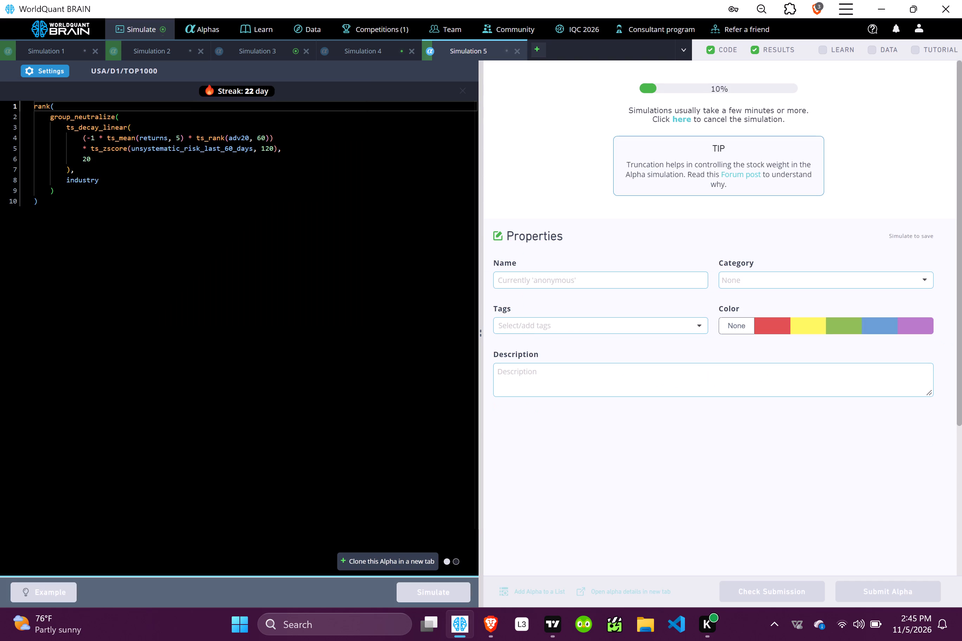
Reveal the test period of Simulation 3 and examine its chart and yearly IS Summary figures.
left_click(255, 47)
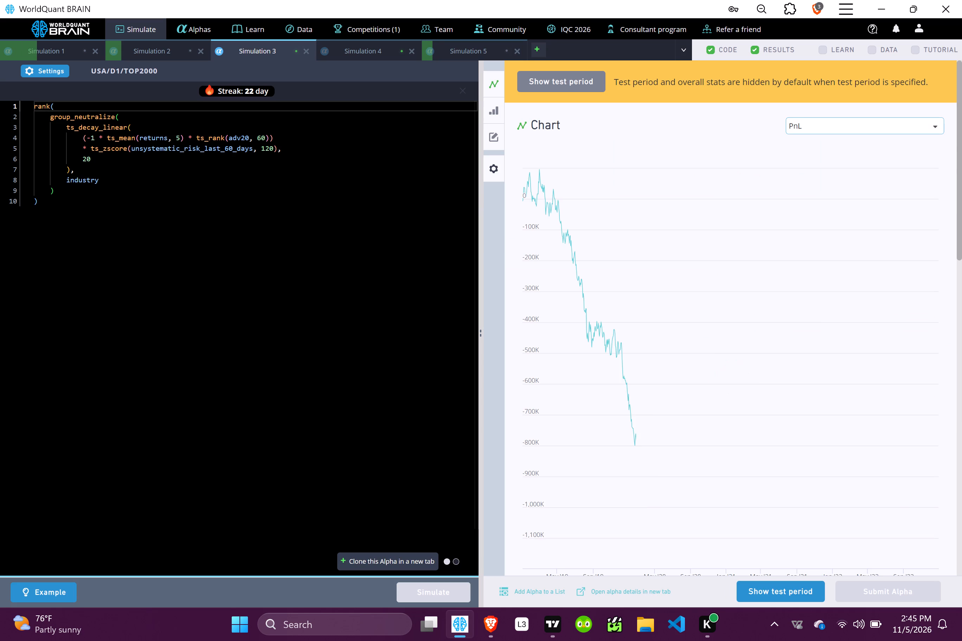
scroll(611, 350, "down", 3)
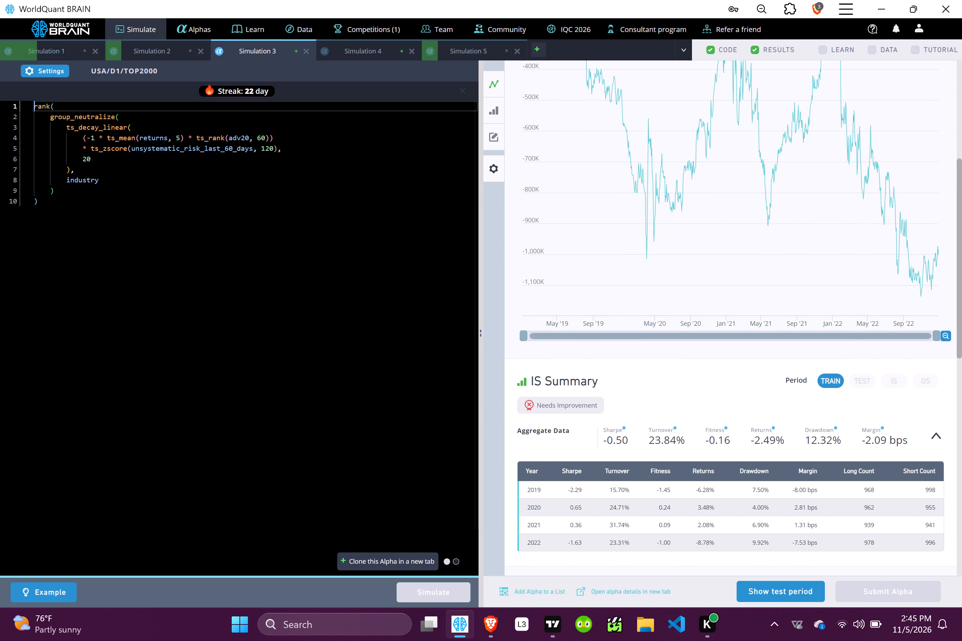
left_click(777, 589)
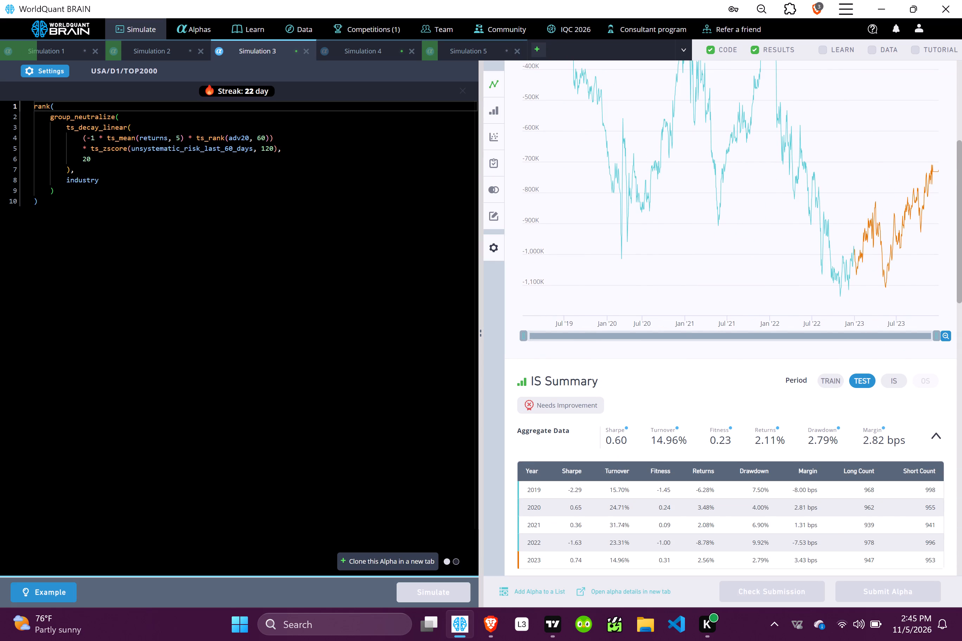
Set the universe to TOP1000 in the Simulation 3 settings and apply the change.
left_click(55, 67)
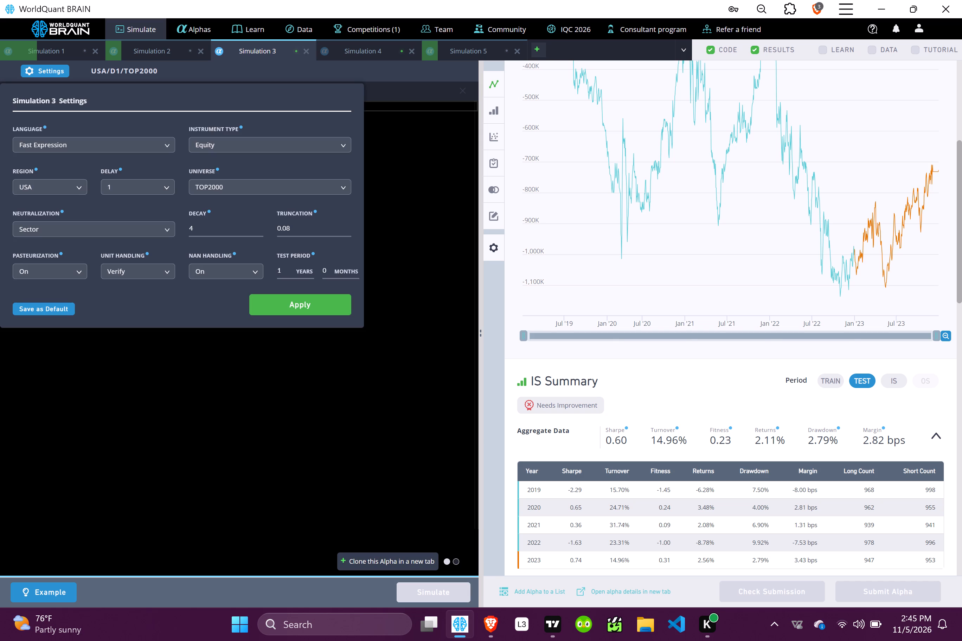
left_click(225, 183)
left_click(226, 236)
left_click(301, 304)
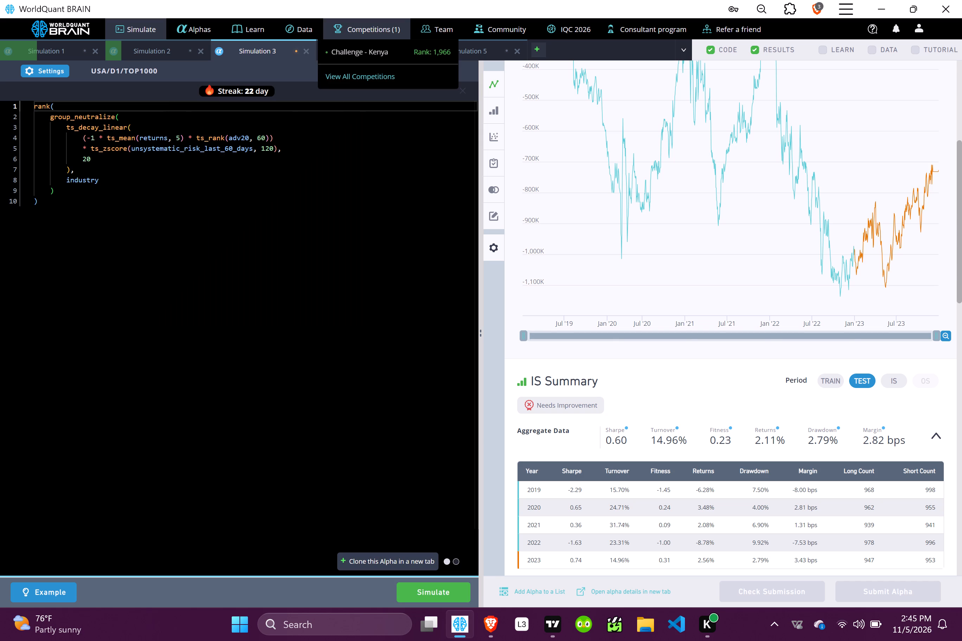
Set the universe to TOP1000 in the Simulation 4 settings and apply the change.
left_click(367, 50)
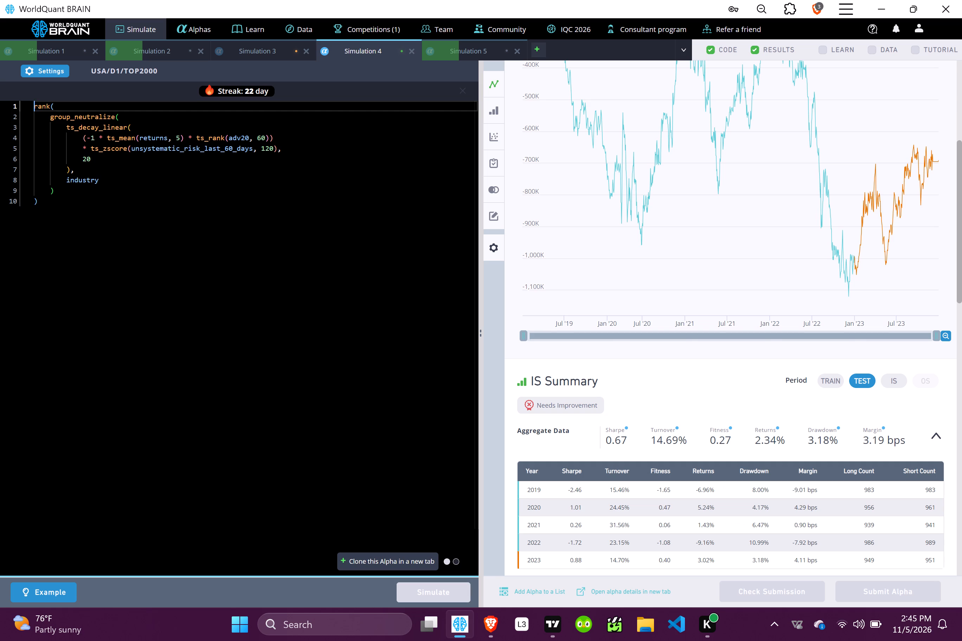
left_click(50, 72)
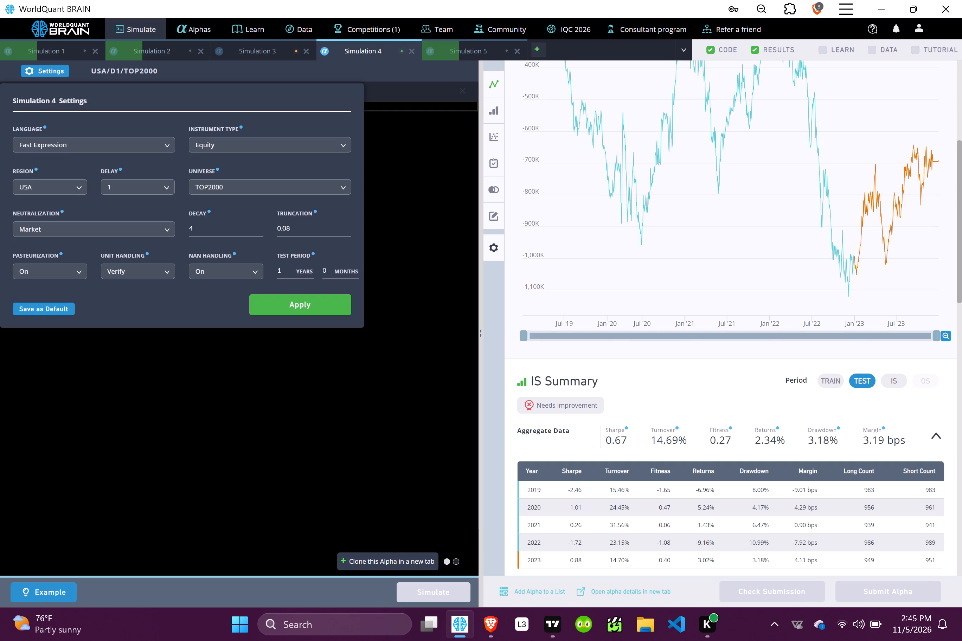
left_click(234, 183)
left_click(216, 234)
left_click(288, 305)
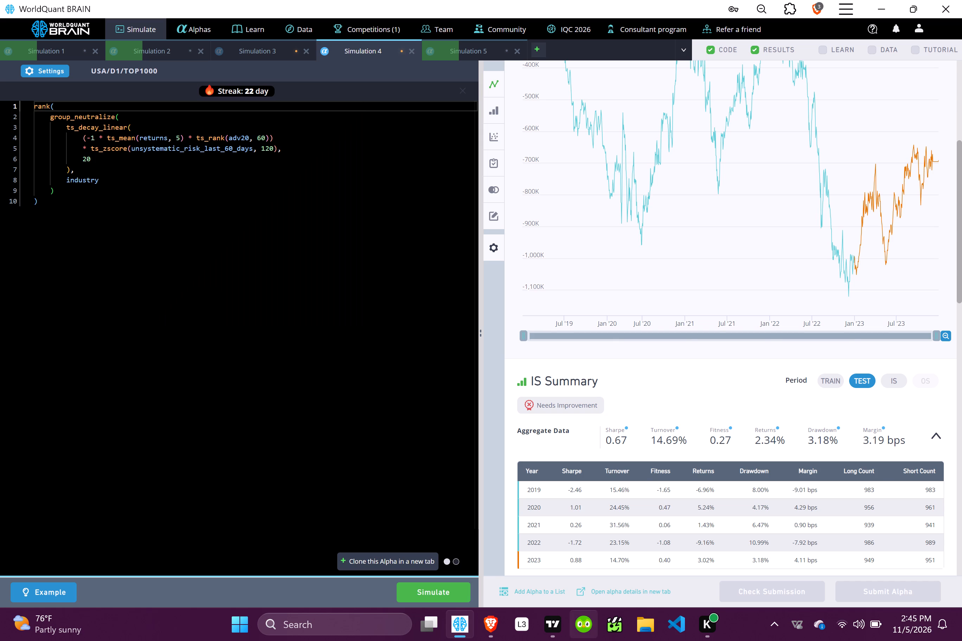
Switch to TradingView and extend the middle grey price zone on the Volatility 50 chart past the latest candle to about 16:50.
left_click(551, 630)
scroll(588, 361, "down", 1)
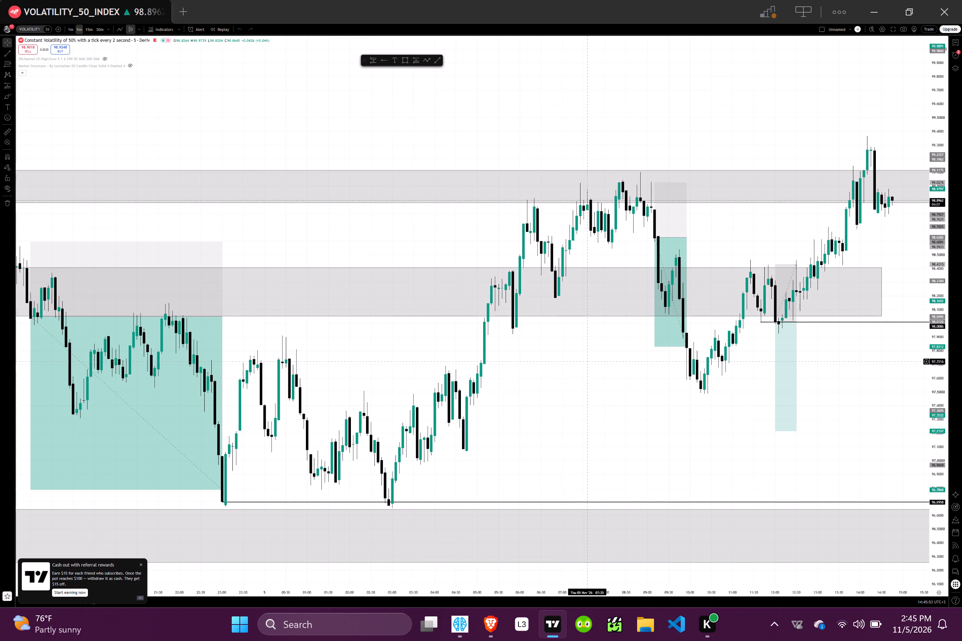
scroll(588, 361, "down", 1)
left_click_drag(588, 361, 494, 386)
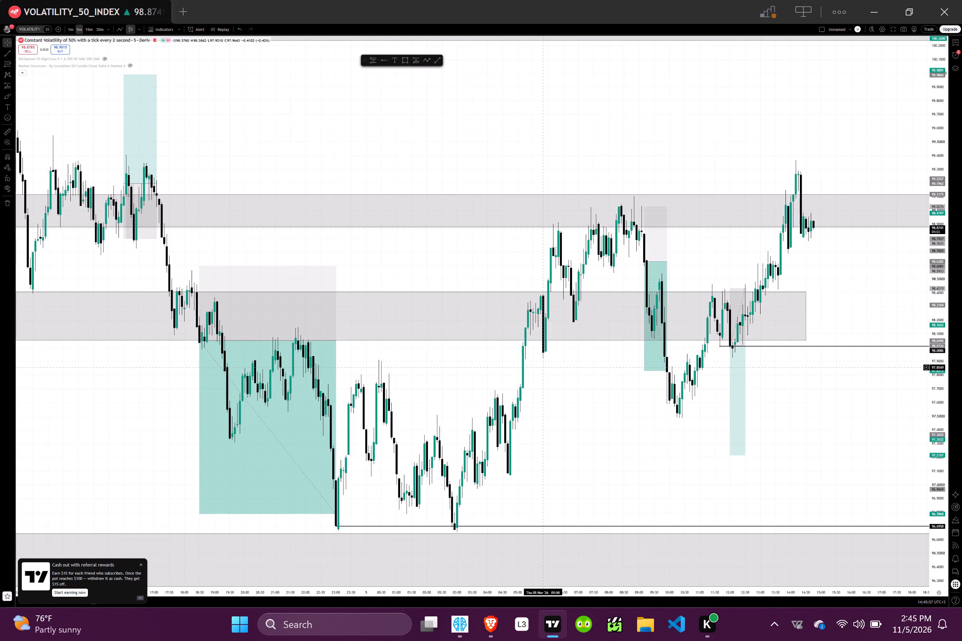
scroll(542, 367, "up", 2)
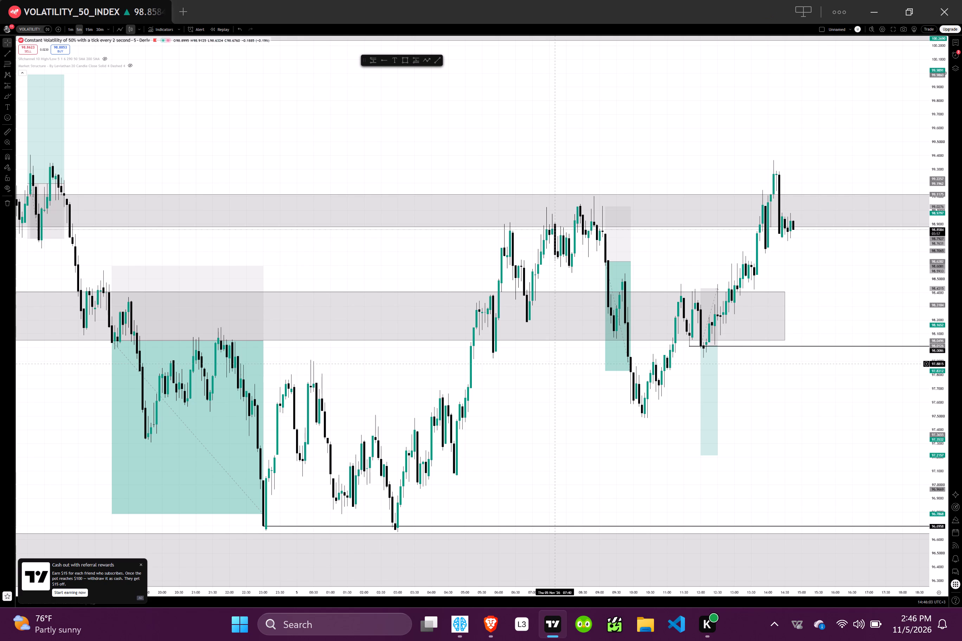
left_click_drag(784, 317, 862, 305)
left_click(806, 275)
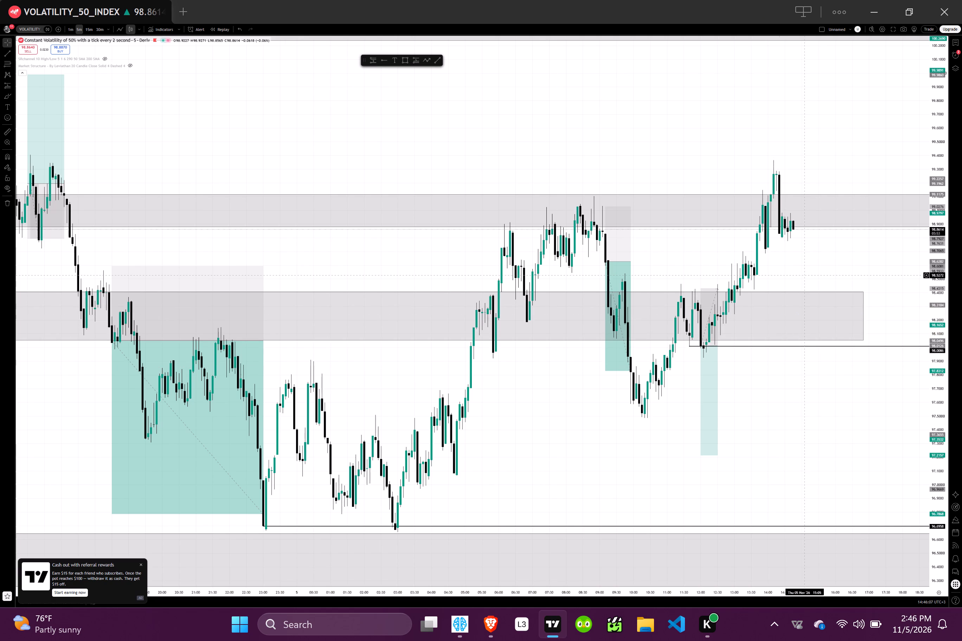
Switch back to WorldQuant BRAIN with Simulation 4 open.
left_click(498, 622)
left_click(470, 621)
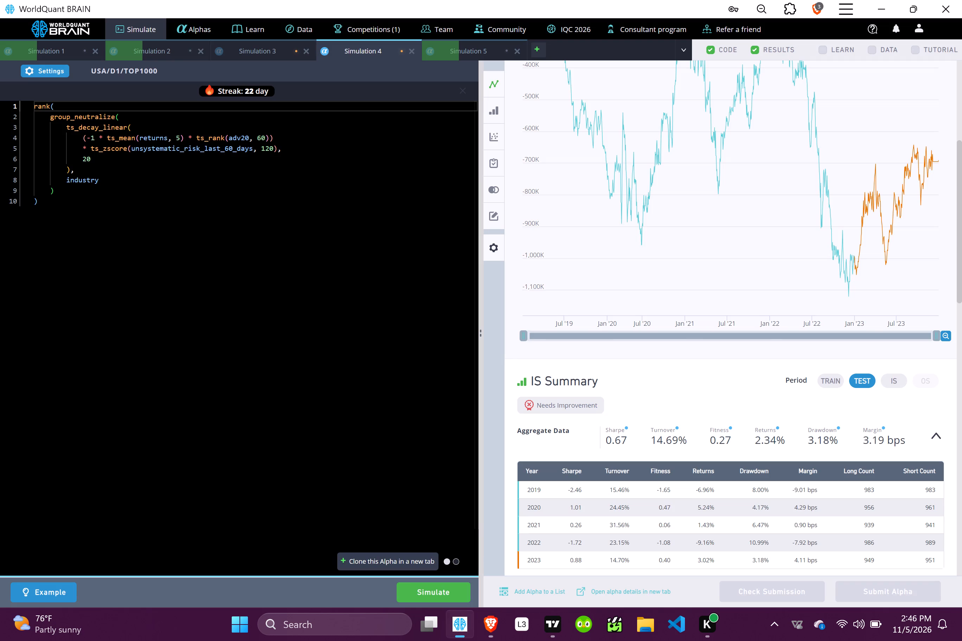
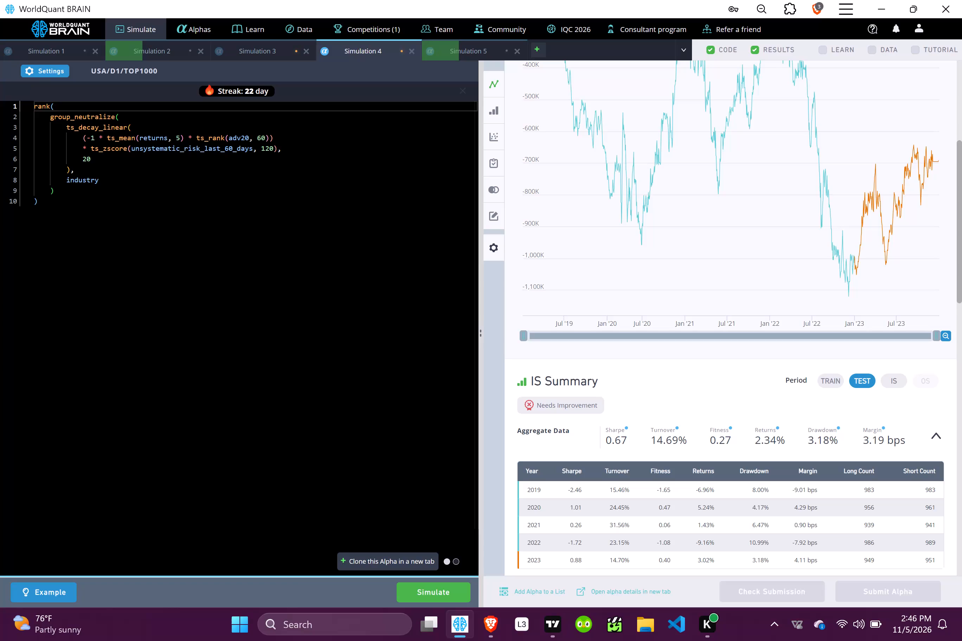
Run Simulation 3 with its TOP1000 universe setting.
left_click(280, 47)
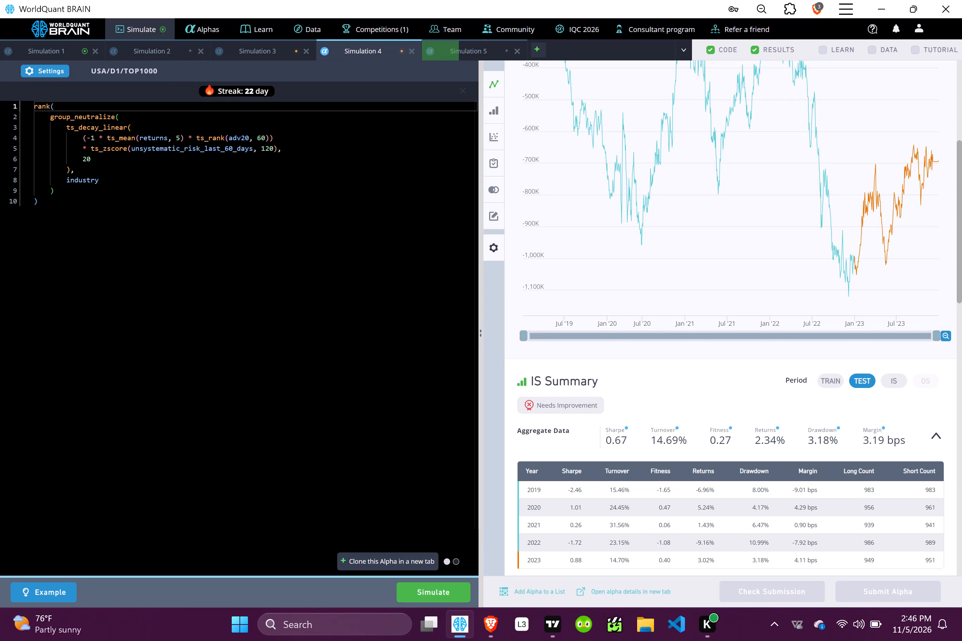
left_click(424, 586)
Show the test period for Simulation 1 and review its IS Summary.
left_click(59, 49)
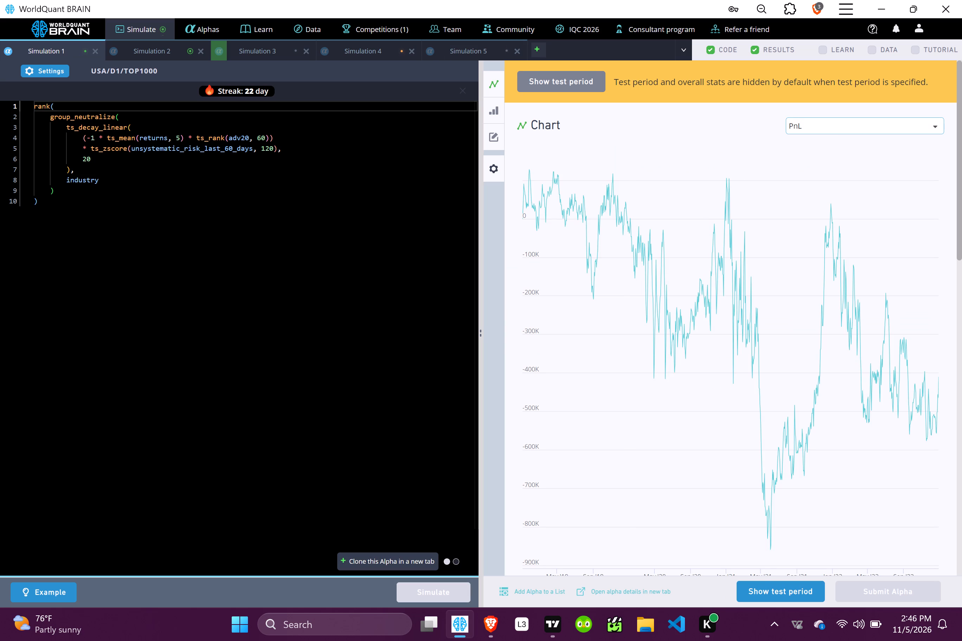
left_click(773, 587)
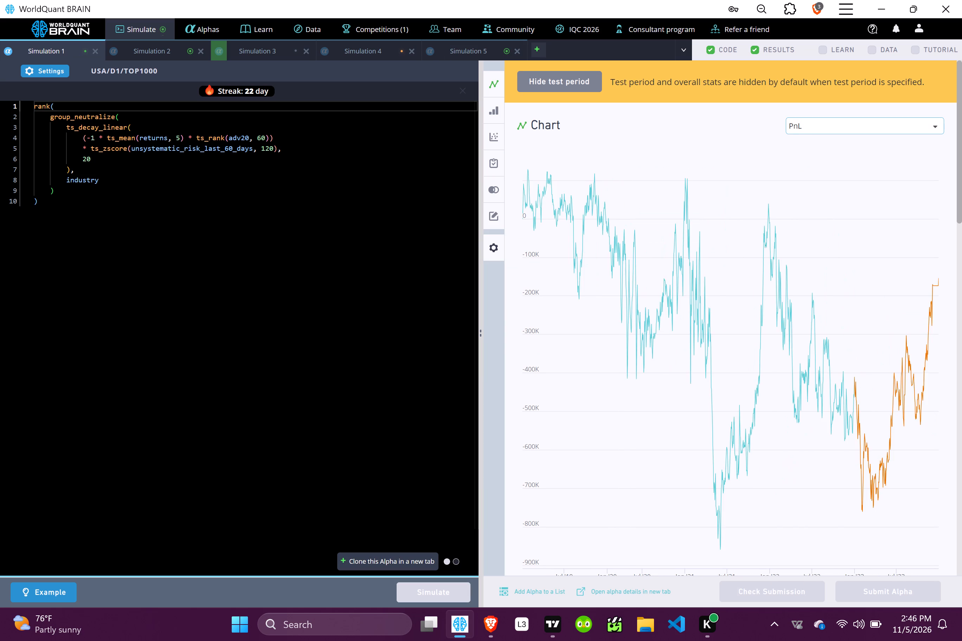
scroll(725, 428, "down", 3)
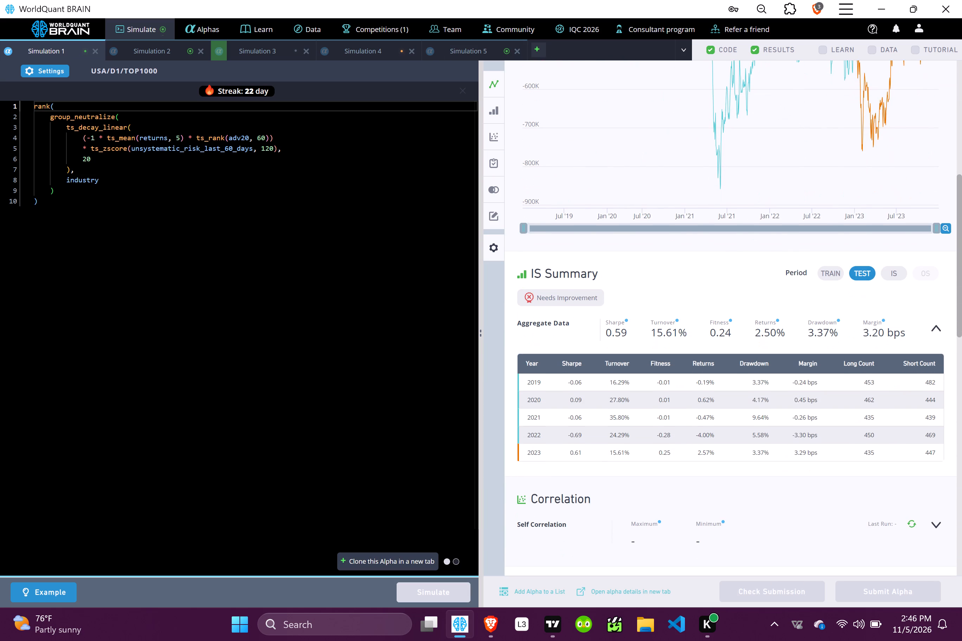
Set the universe to TOP500 in the Simulation 1 settings and apply the change.
left_click(47, 68)
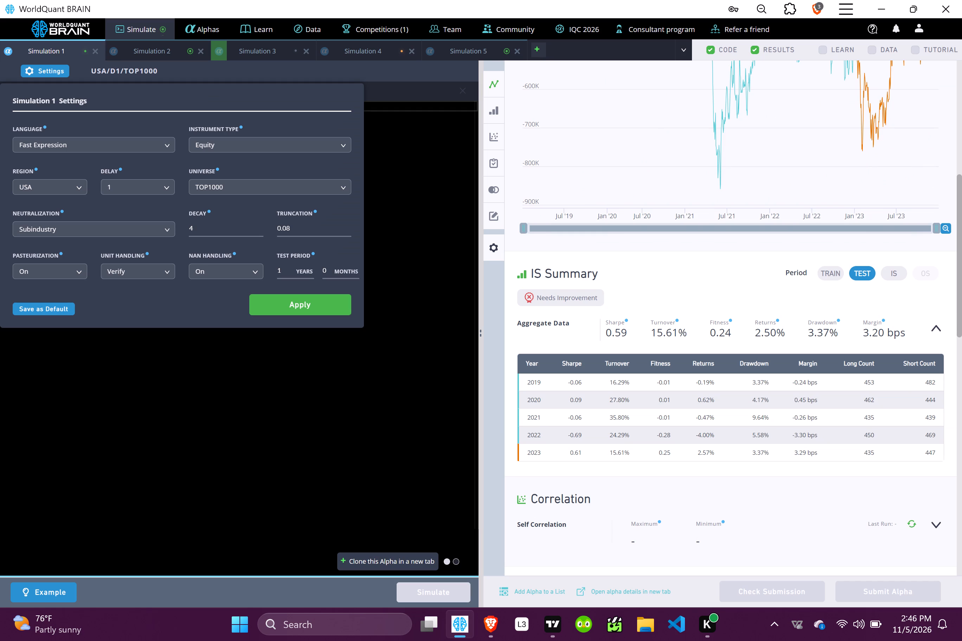
left_click(237, 188)
left_click(219, 248)
left_click(285, 300)
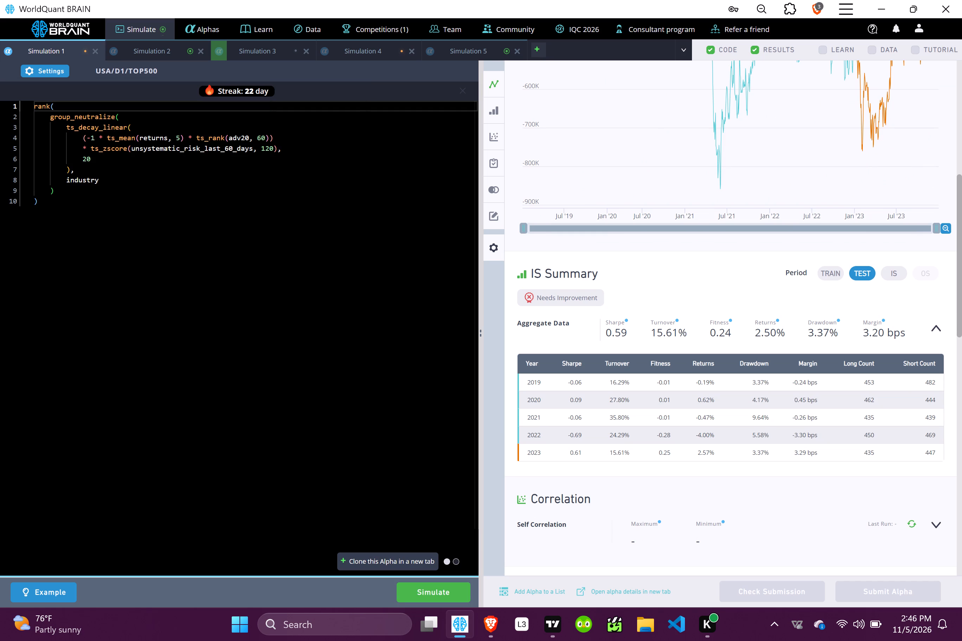
Show the test period for Simulation 2 and review its IS Summary.
left_click(162, 52)
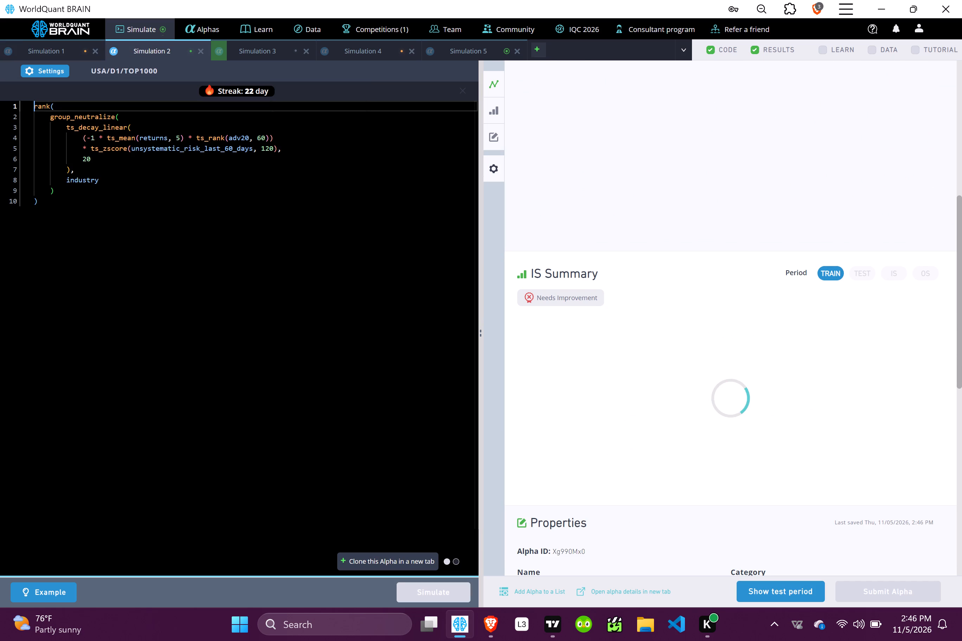
left_click(783, 585)
scroll(747, 438, "up", 2)
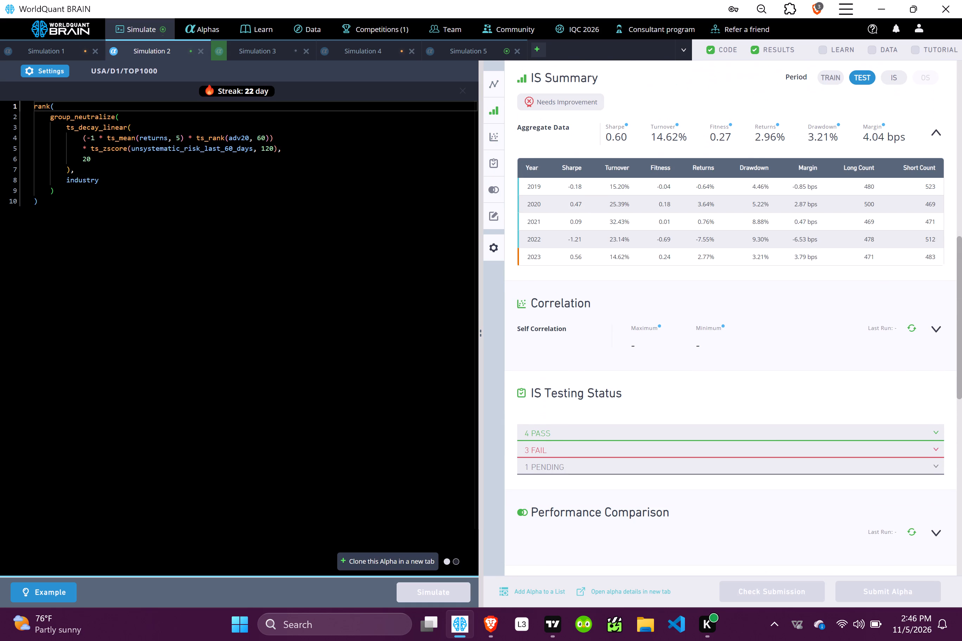
Set the universe to TOP500 in the Simulation 2 settings and apply the change.
left_click(50, 70)
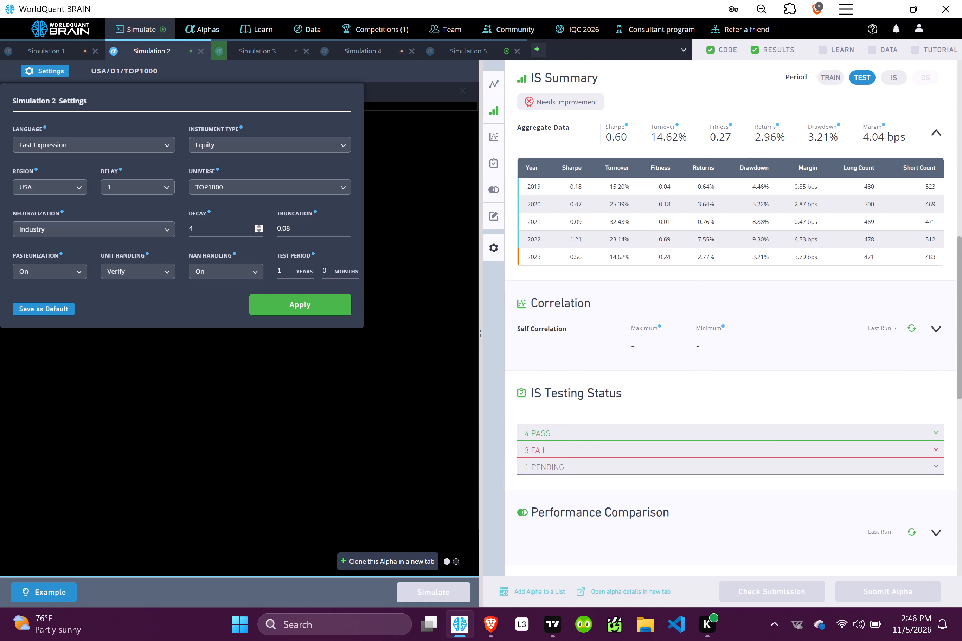
left_click(244, 185)
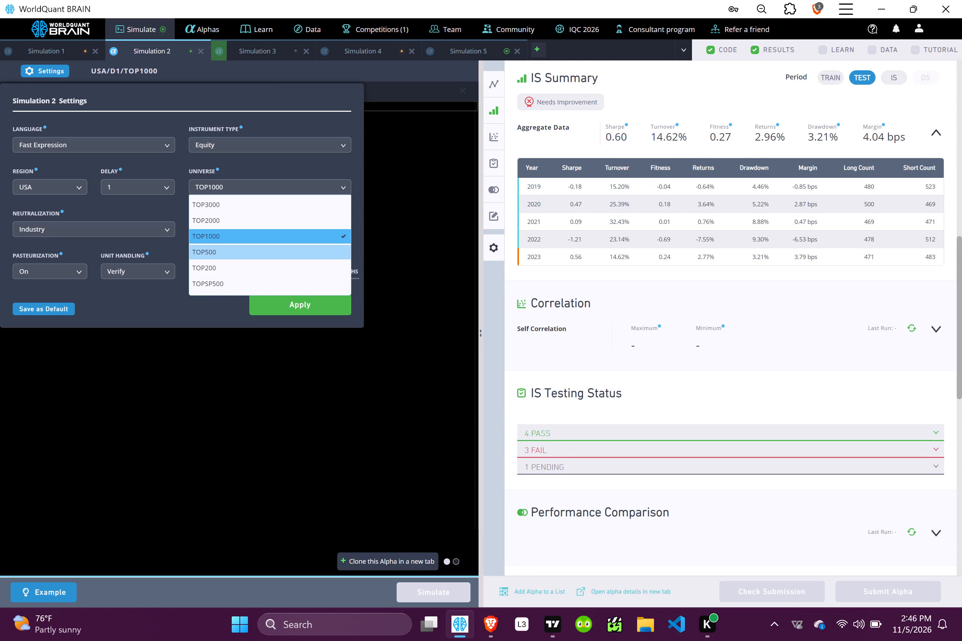
left_click(227, 247)
left_click(289, 305)
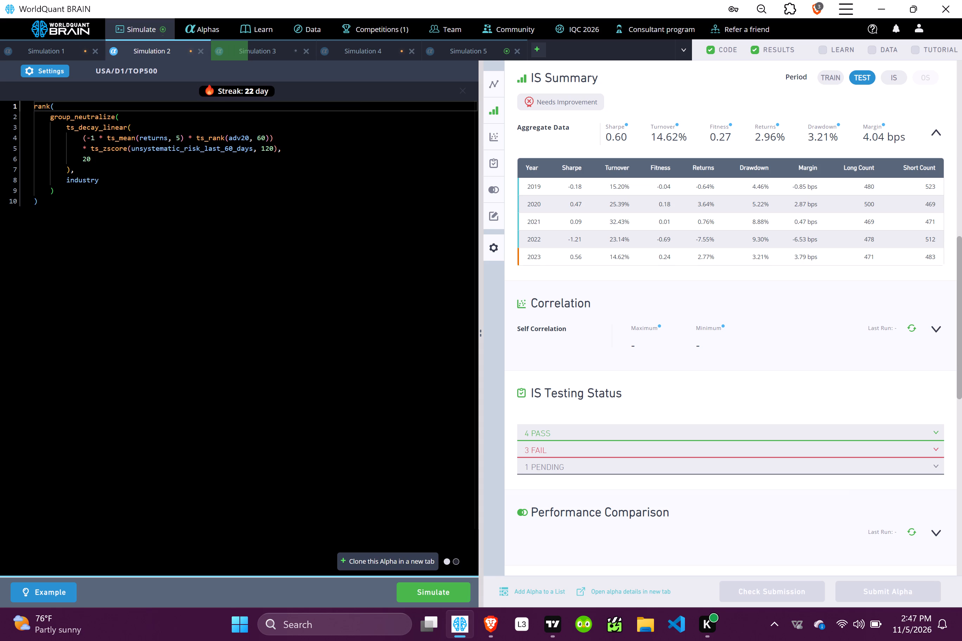
Run Simulation 4 with its TOP1000 universe setting.
left_click(381, 50)
left_click(438, 587)
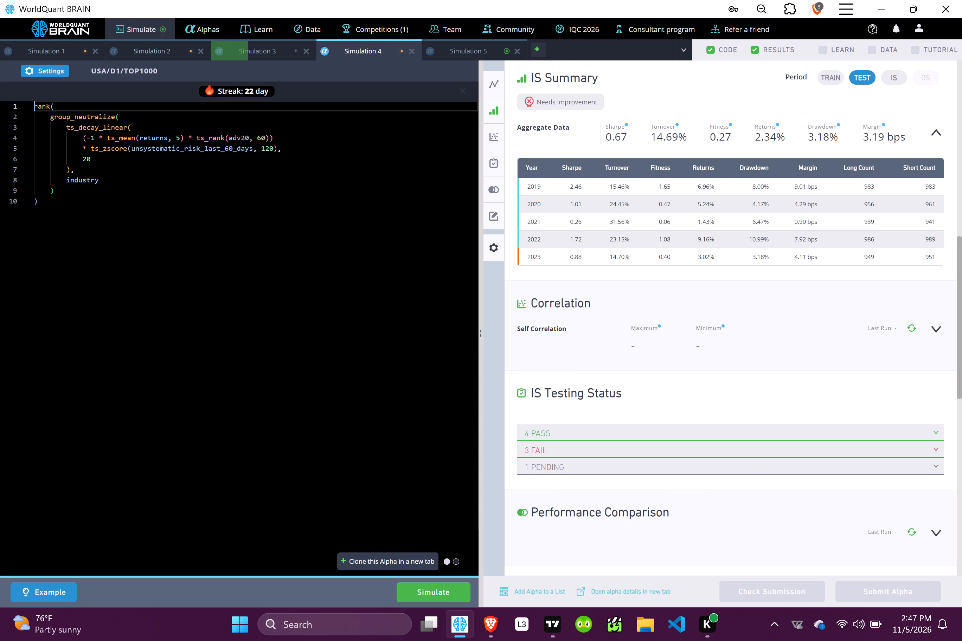
Show the test period for Simulation 5 and review its IS Summary.
left_click(449, 54)
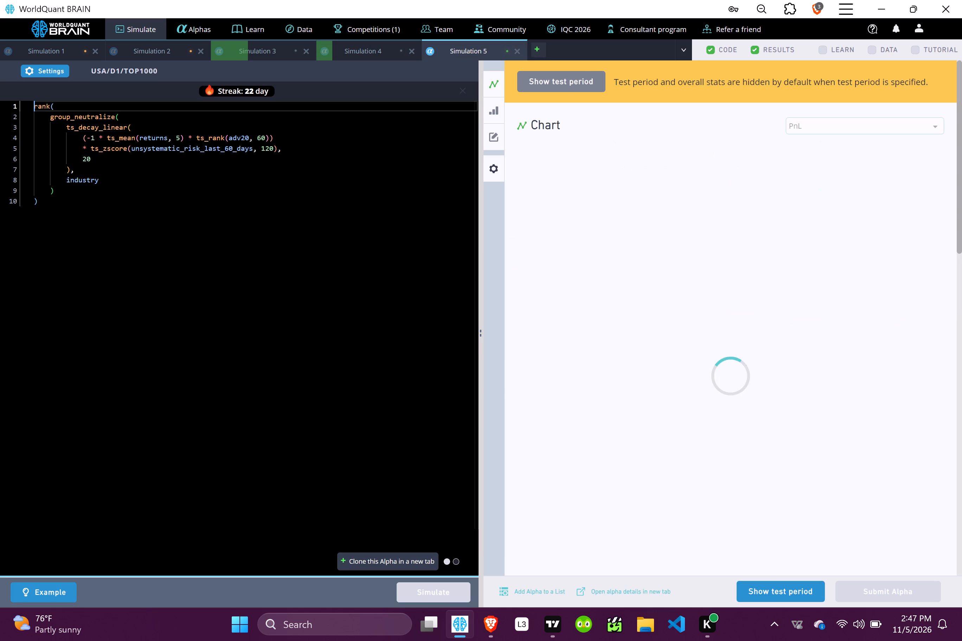
left_click(773, 584)
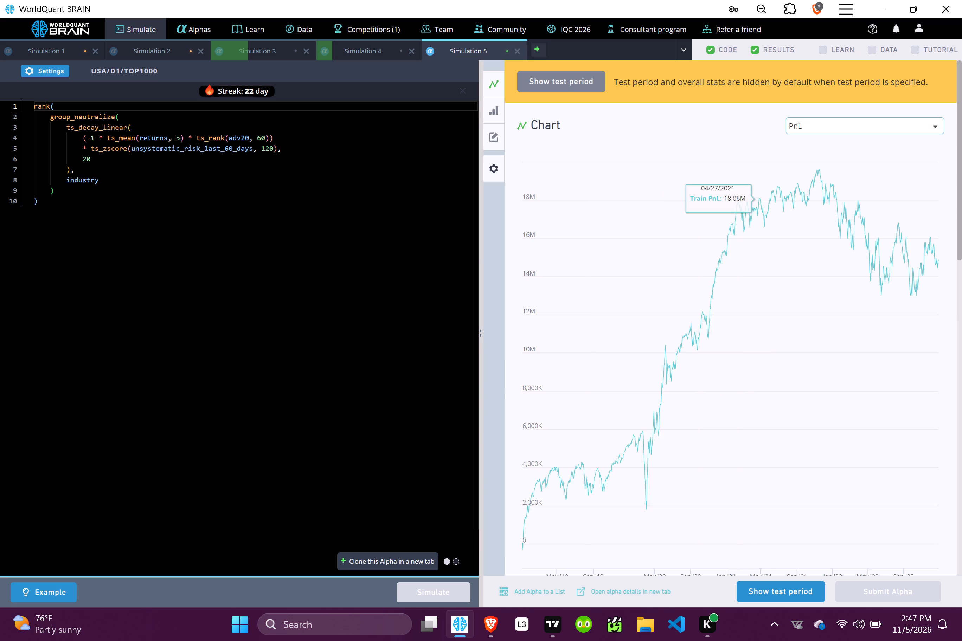
scroll(743, 472, "down", 2)
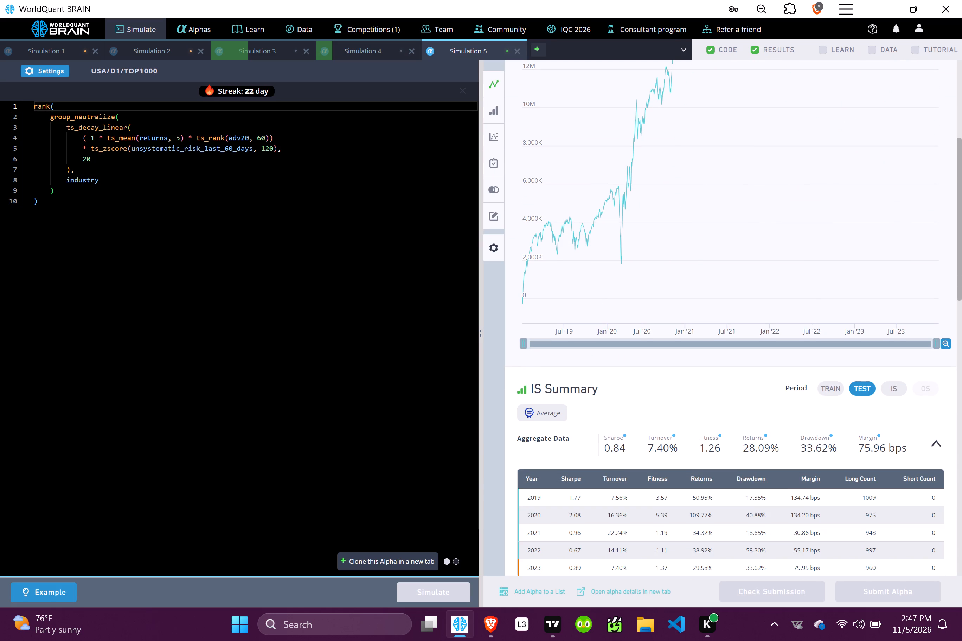
Set the universe to TOP500 in the Simulation 5 settings and apply the change.
left_click(45, 69)
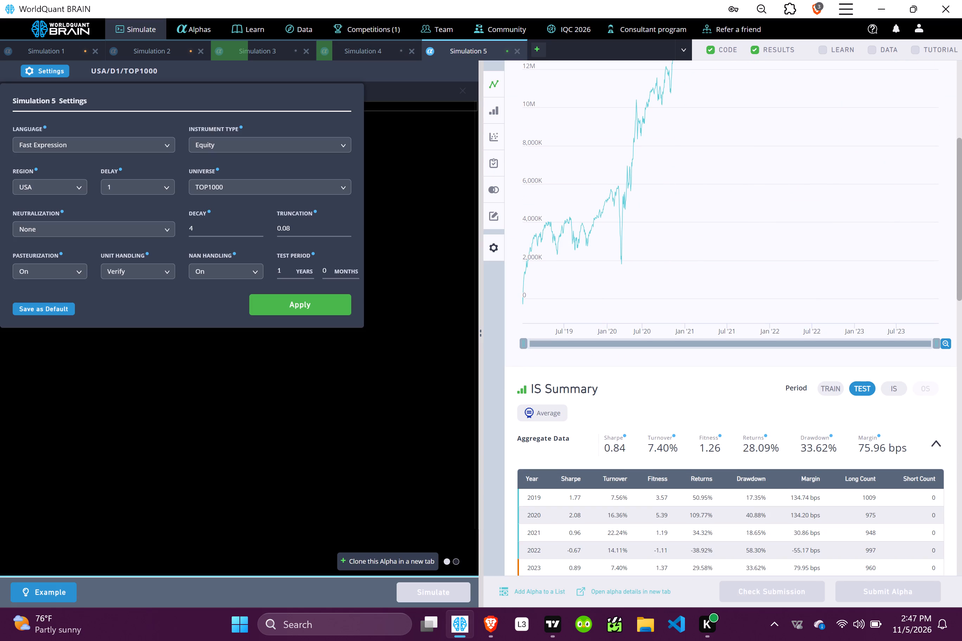
left_click(248, 182)
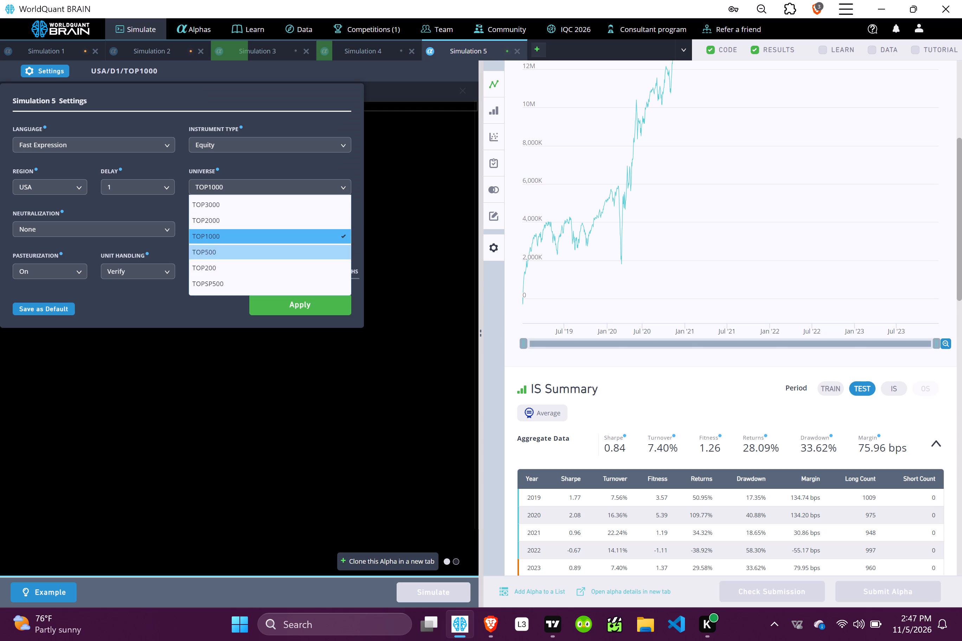
left_click(243, 253)
left_click(289, 304)
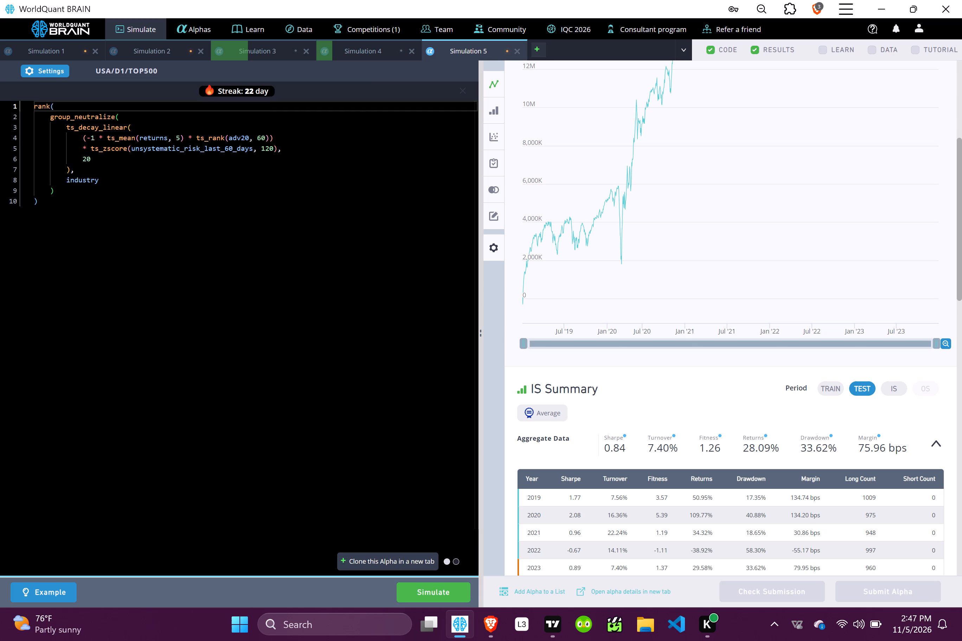
Run Simulation 1 with its TOP500 universe setting.
left_click(68, 53)
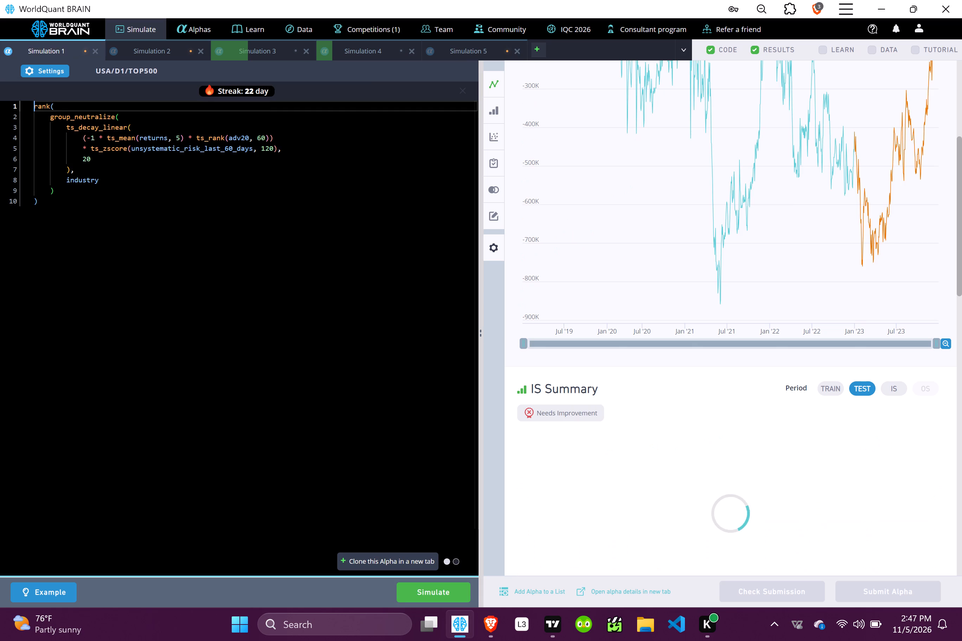
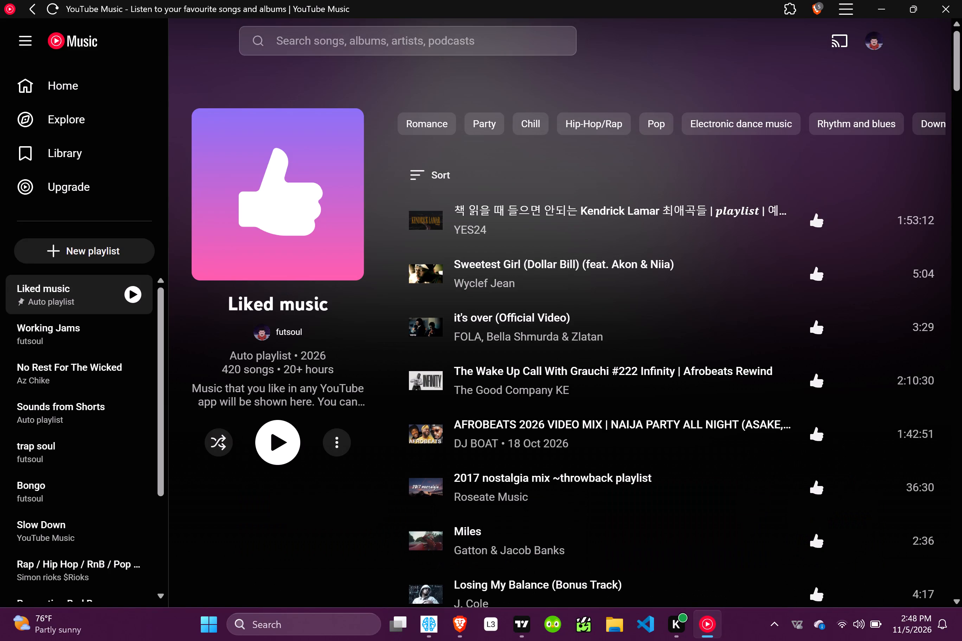
Play the song Miles by Gatton & Jacob Banks from the Liked music playlist.
scroll(427, 276, "down", 1)
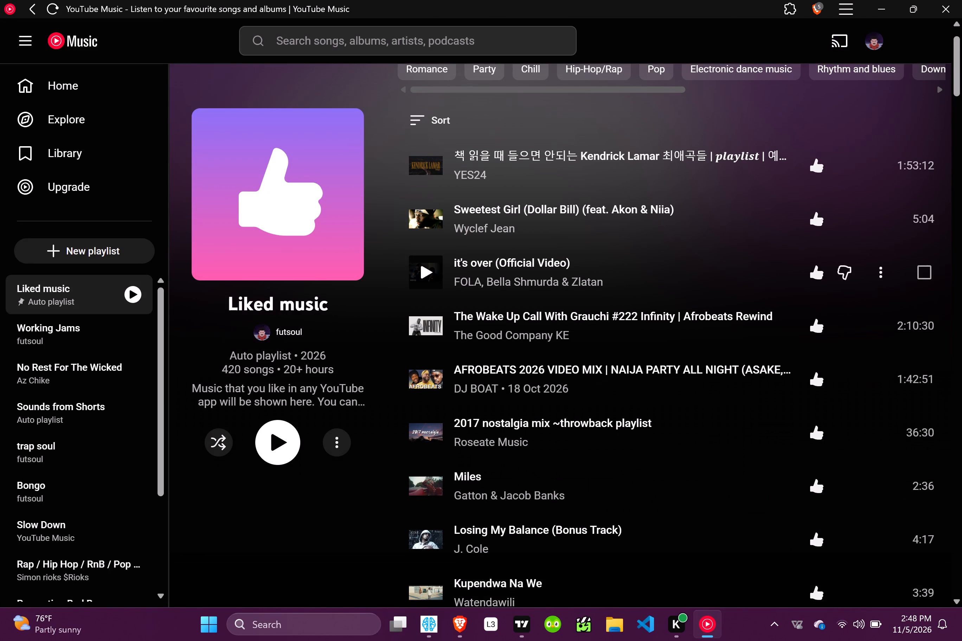
scroll(427, 215, "down", 3)
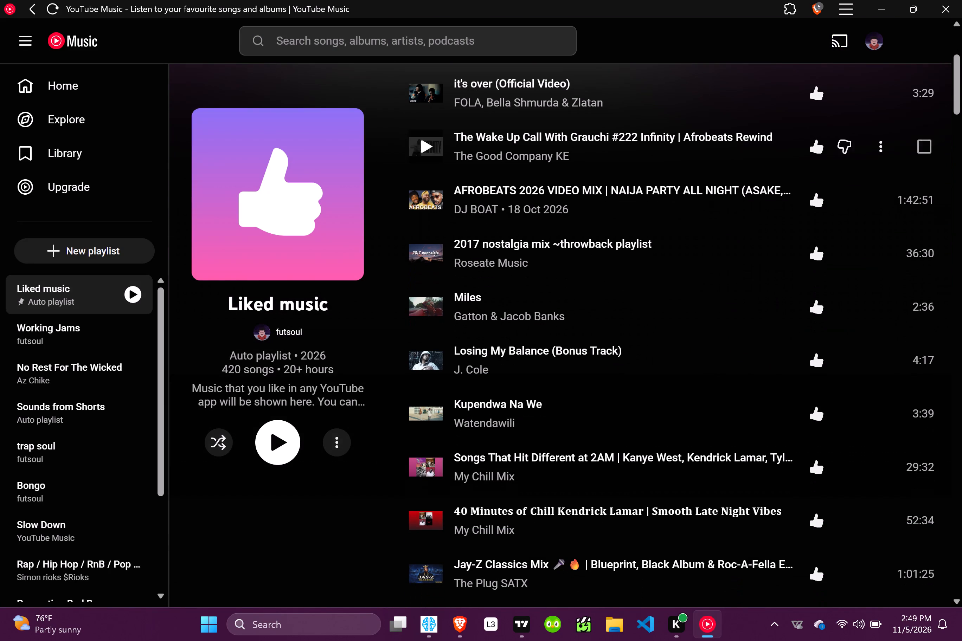
left_click(422, 306)
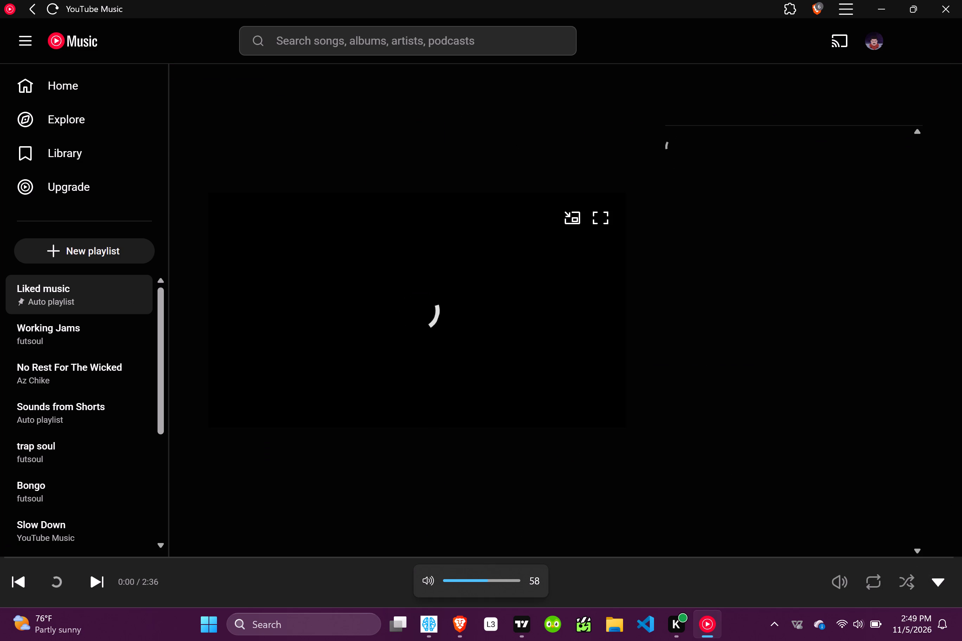
Switch to WorldQuant BRAIN, reveal Simulation 1's test period and review its PnL chart and IS Summary.
left_click(466, 630)
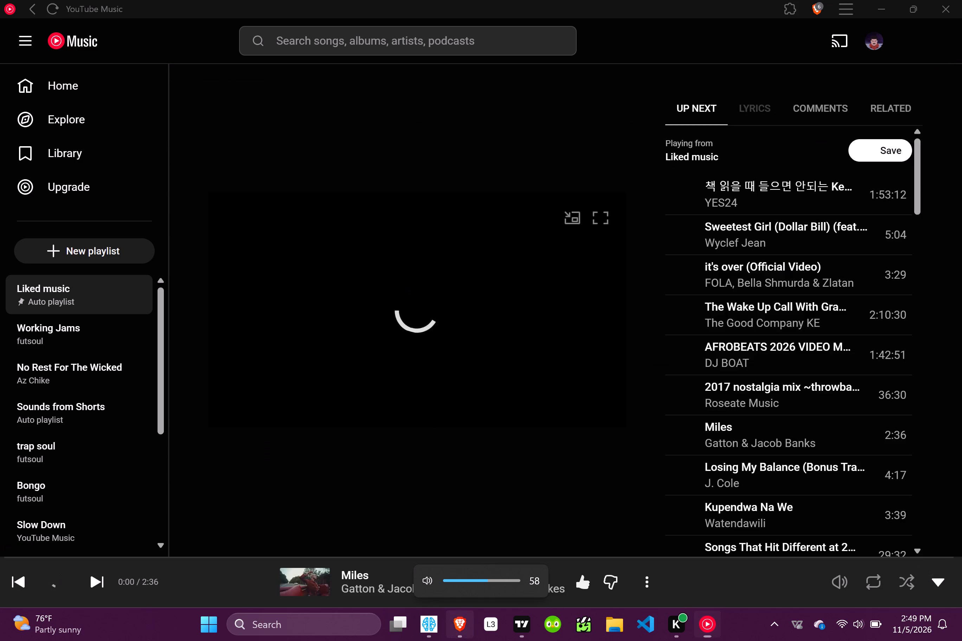
left_click(421, 619)
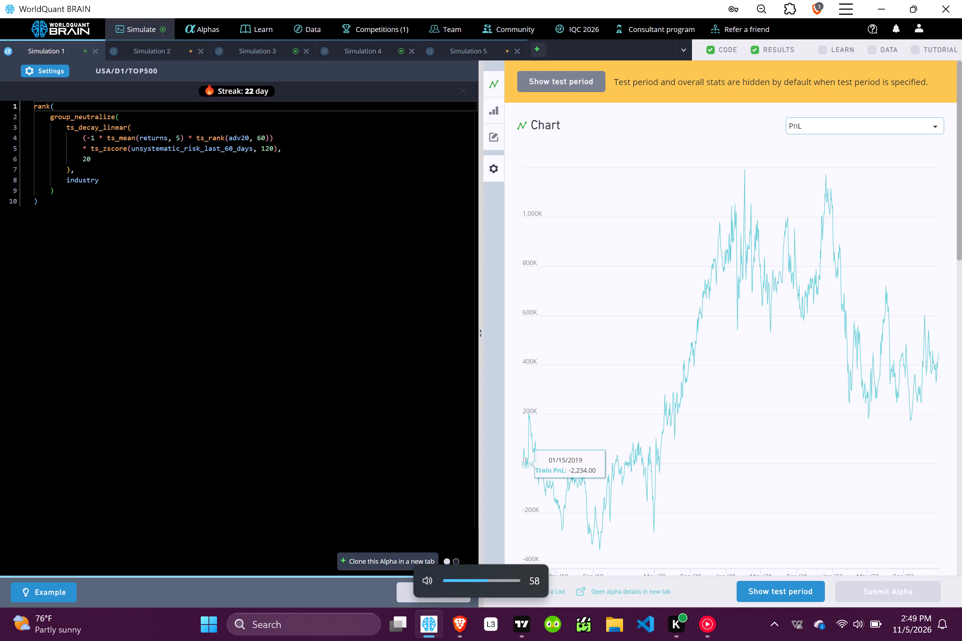
left_click(771, 590)
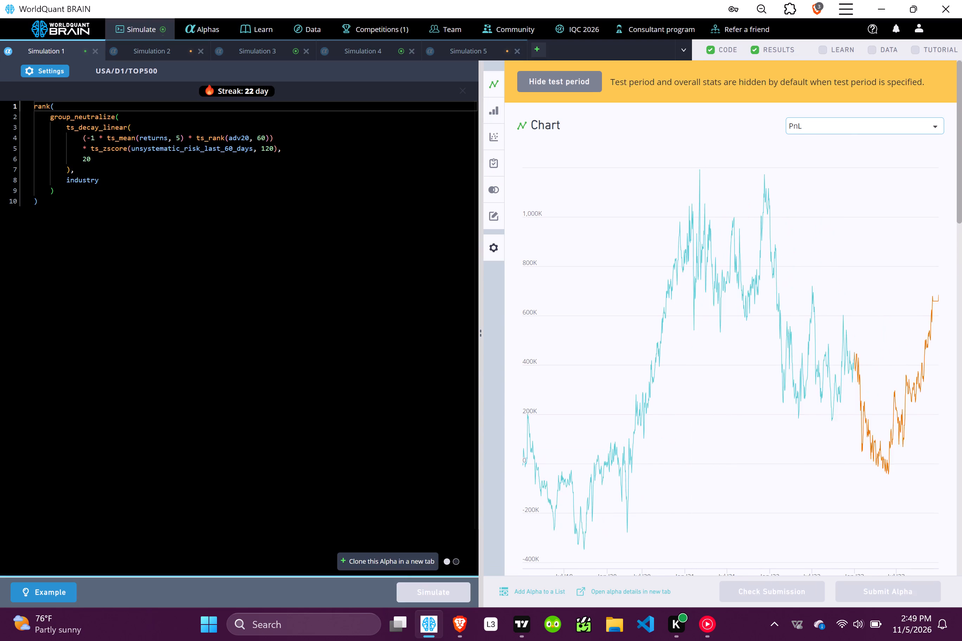
scroll(720, 396, "down", 6)
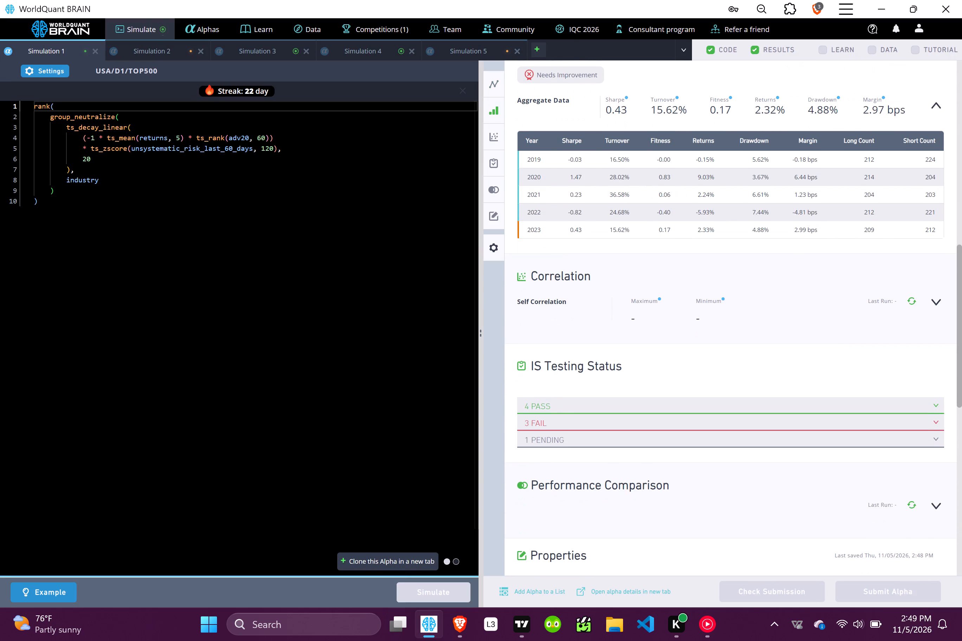
Change the universe in Simulation 1's settings to TOP200 and apply it.
left_click(47, 68)
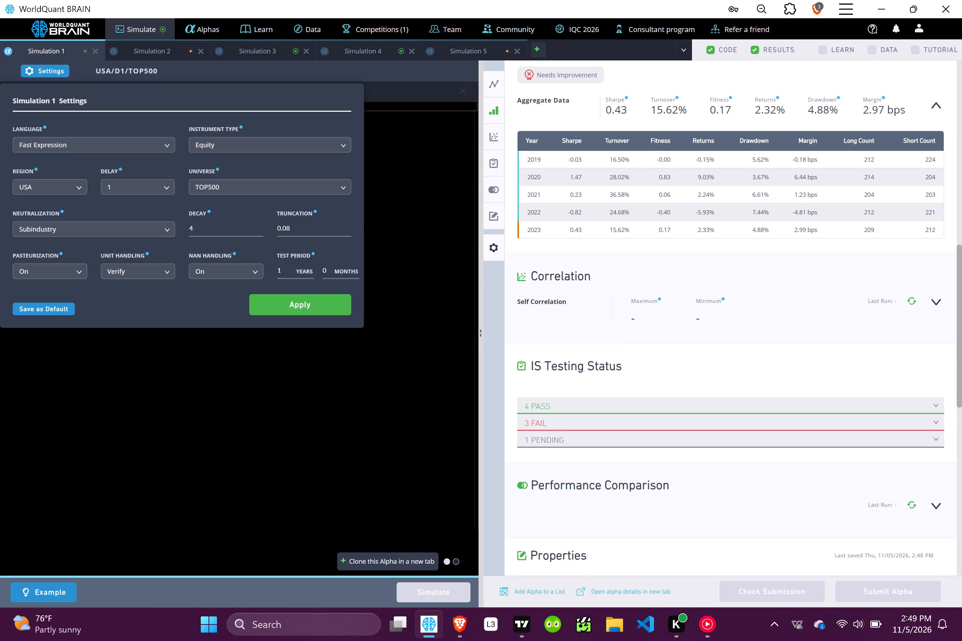
left_click(259, 188)
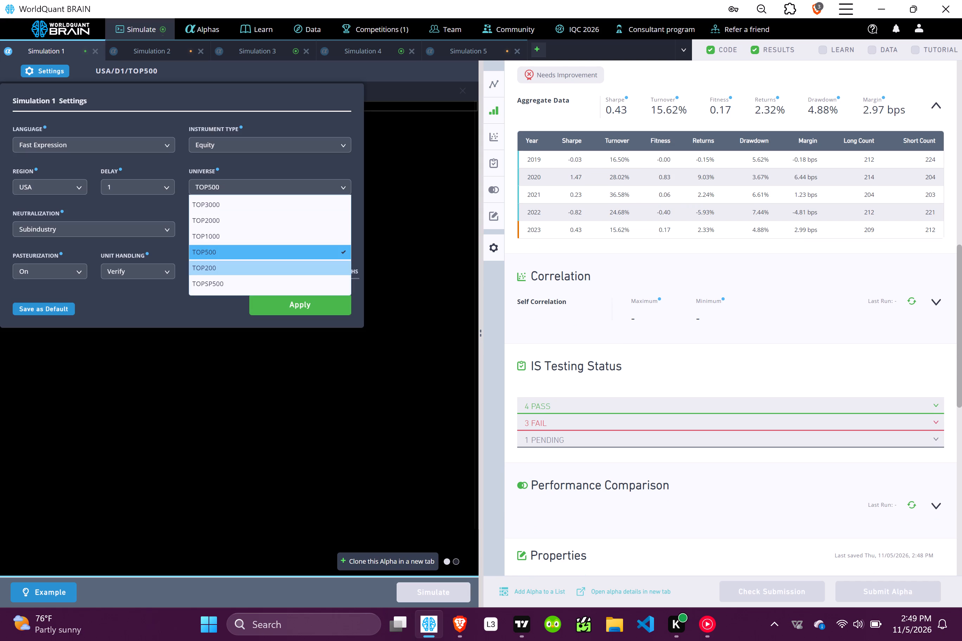
left_click(229, 264)
left_click(301, 304)
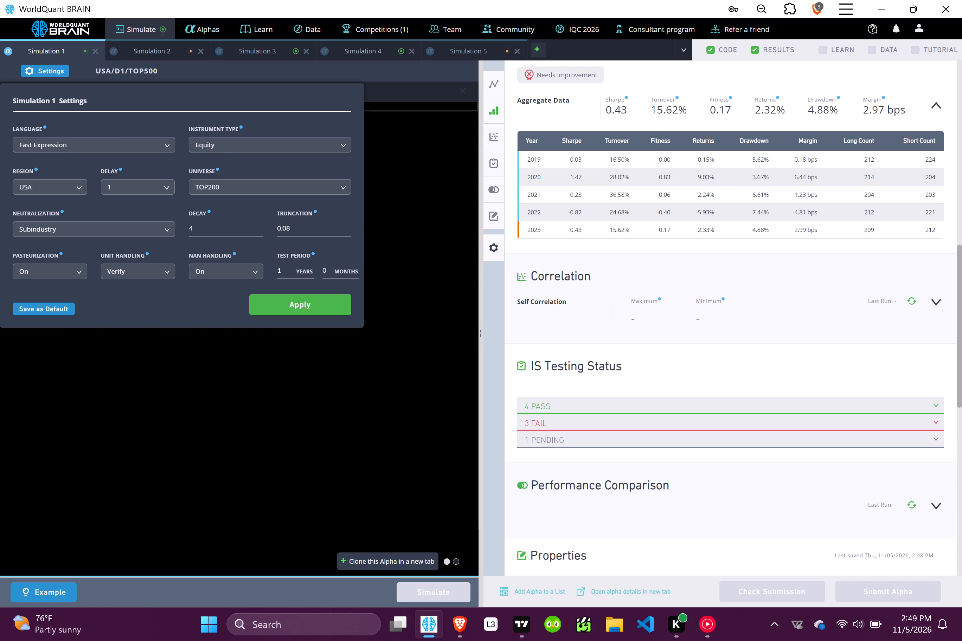
Change the universe in Simulation 2's settings to TOP200 and apply it.
left_click(160, 50)
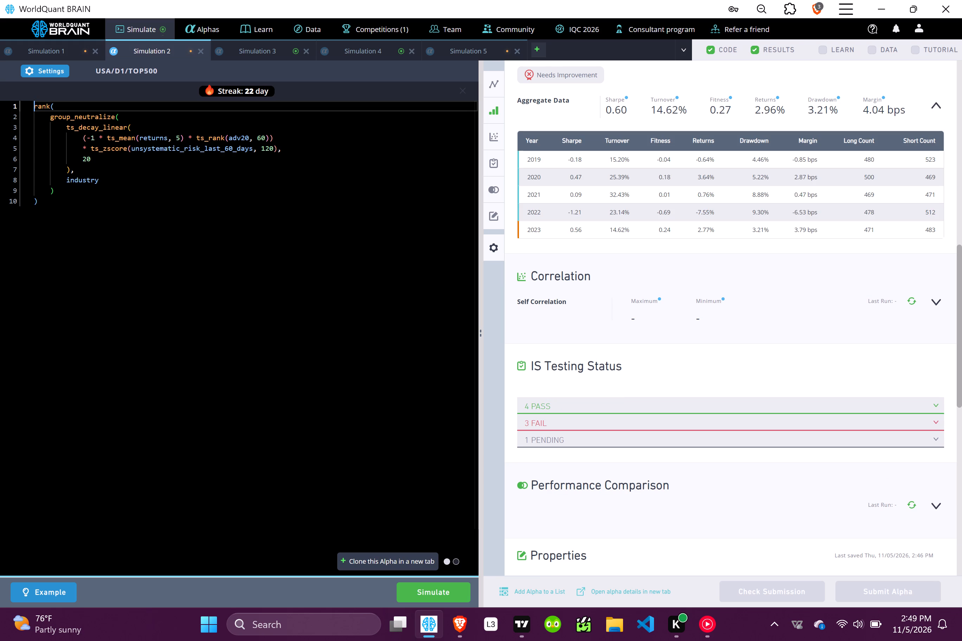
left_click(53, 66)
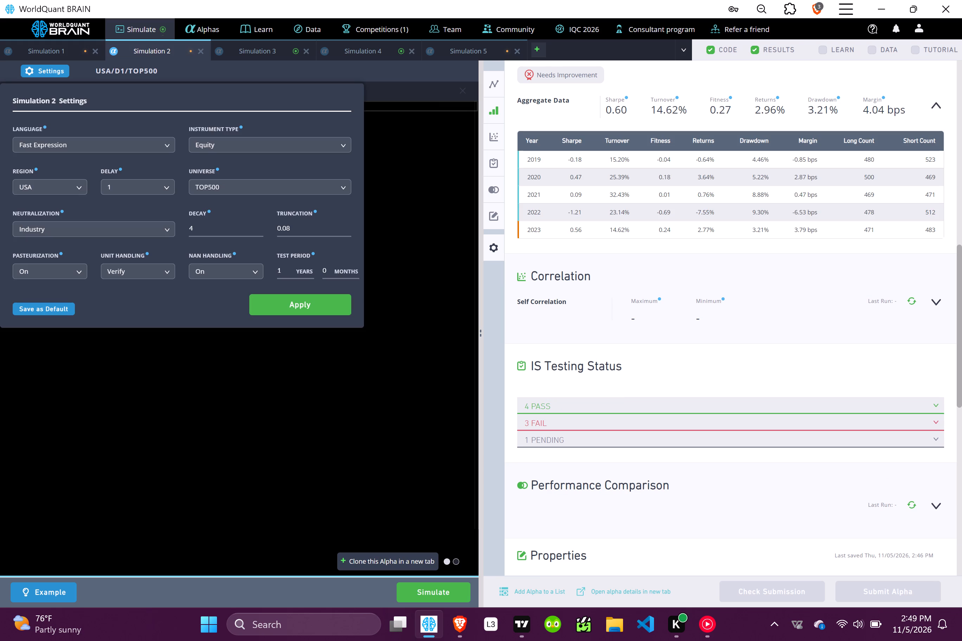
left_click(248, 188)
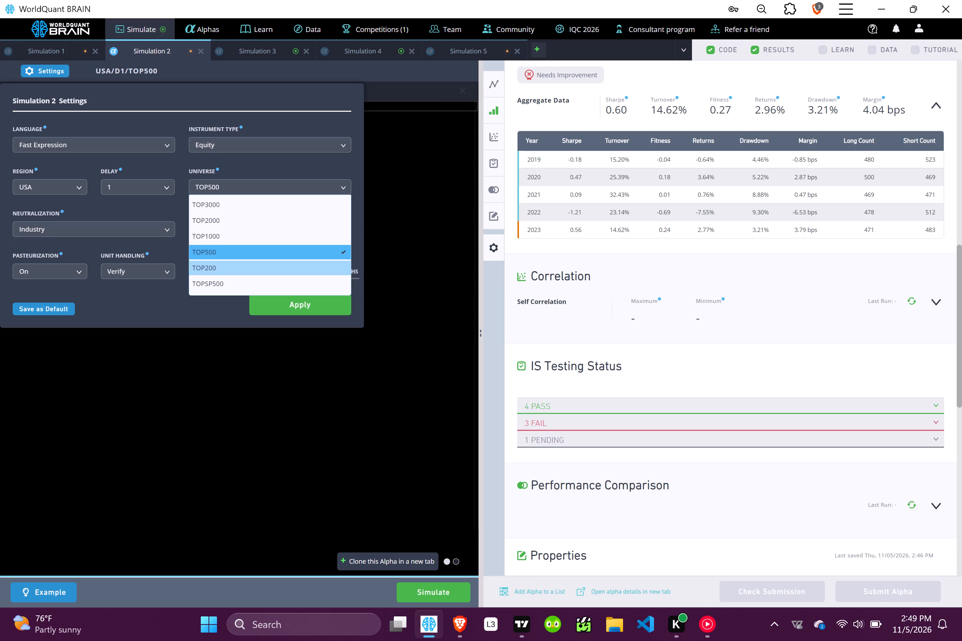
left_click(231, 266)
left_click(290, 302)
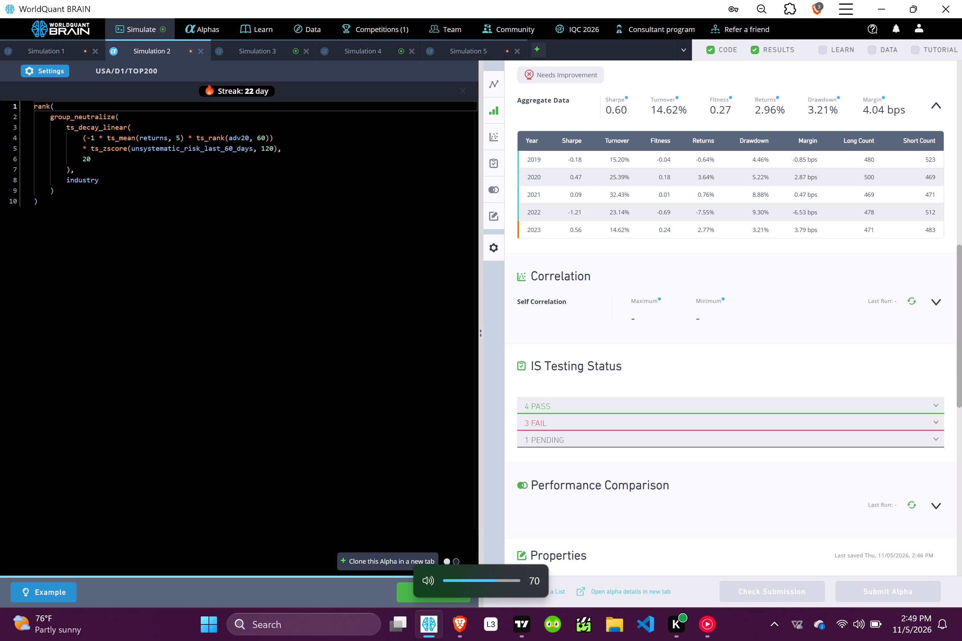
Open Simulation 3, reveal its test period and review the yearly statistics and PnL chart.
left_click(261, 53)
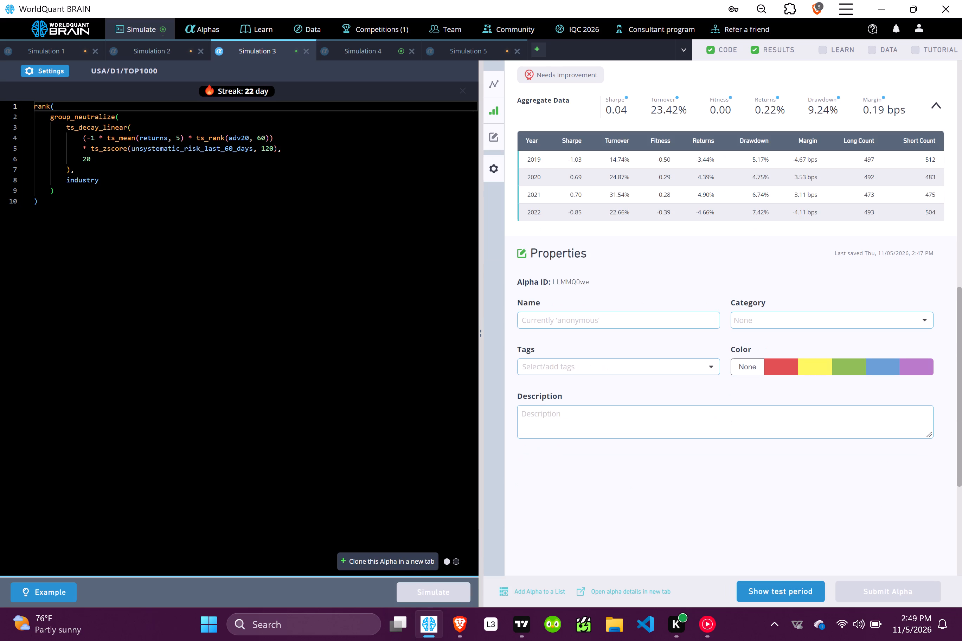
left_click(754, 588)
scroll(715, 388, "down", 1)
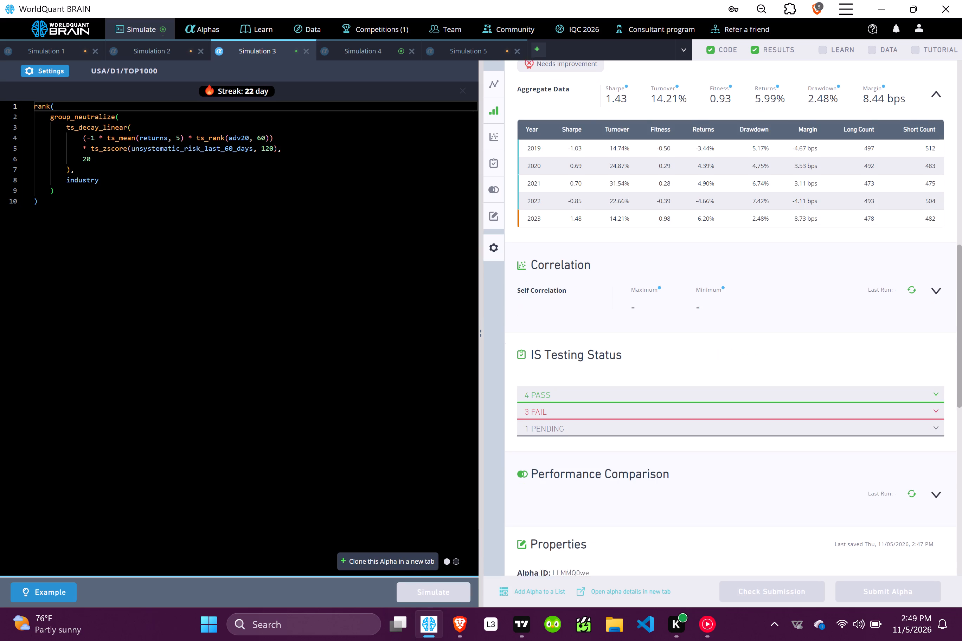
scroll(715, 388, "down", 1)
scroll(715, 388, "up", 6)
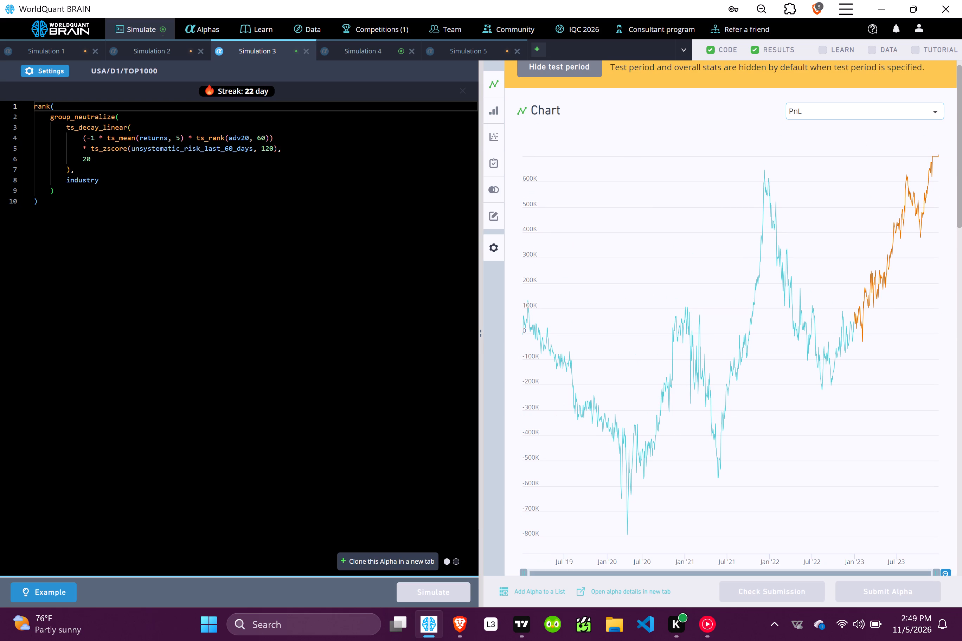
Change the universe in Simulation 3's settings to TOP500 and apply it.
left_click(59, 73)
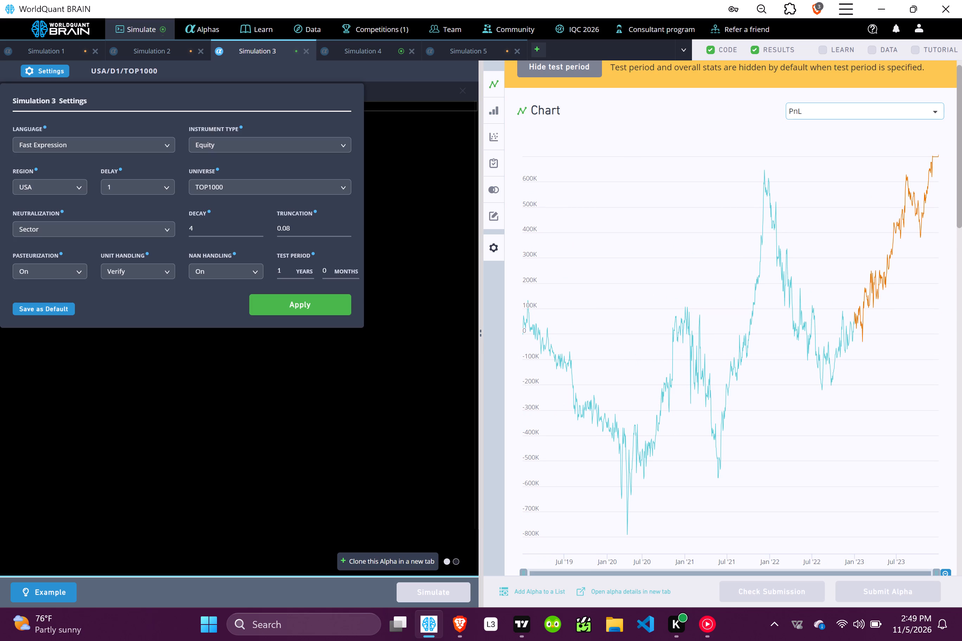
left_click(238, 187)
left_click(231, 251)
left_click(299, 305)
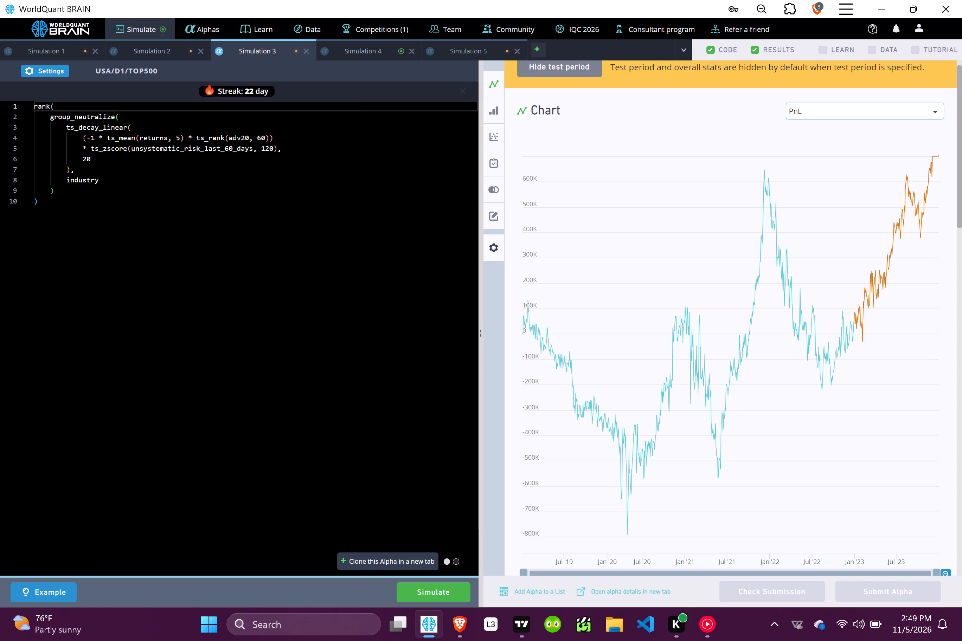
Open Simulation 4, reveal its test period and review the IS Summary statistics.
left_click(370, 44)
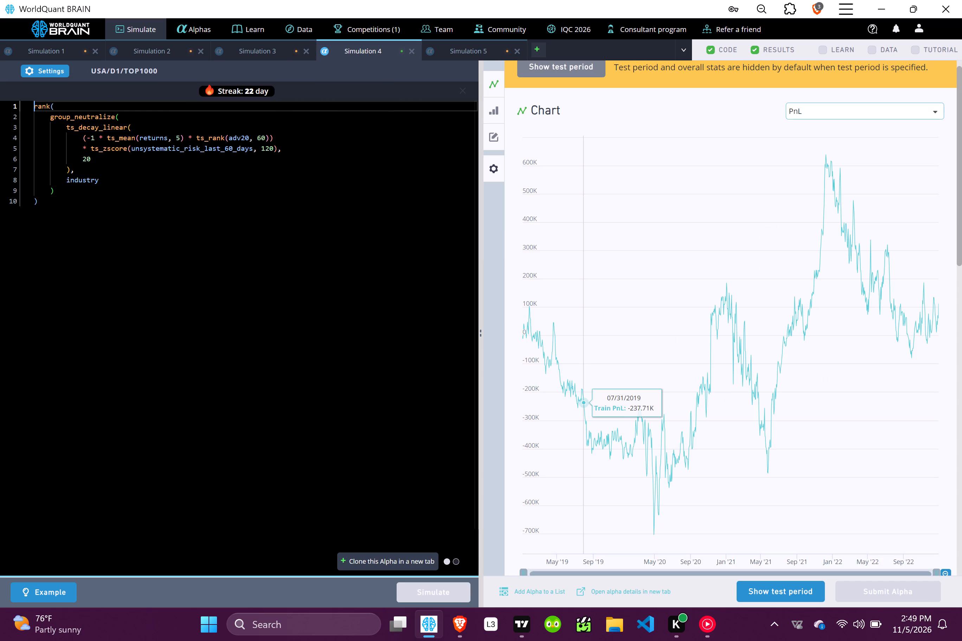
left_click(783, 585)
scroll(744, 430, "down", 3)
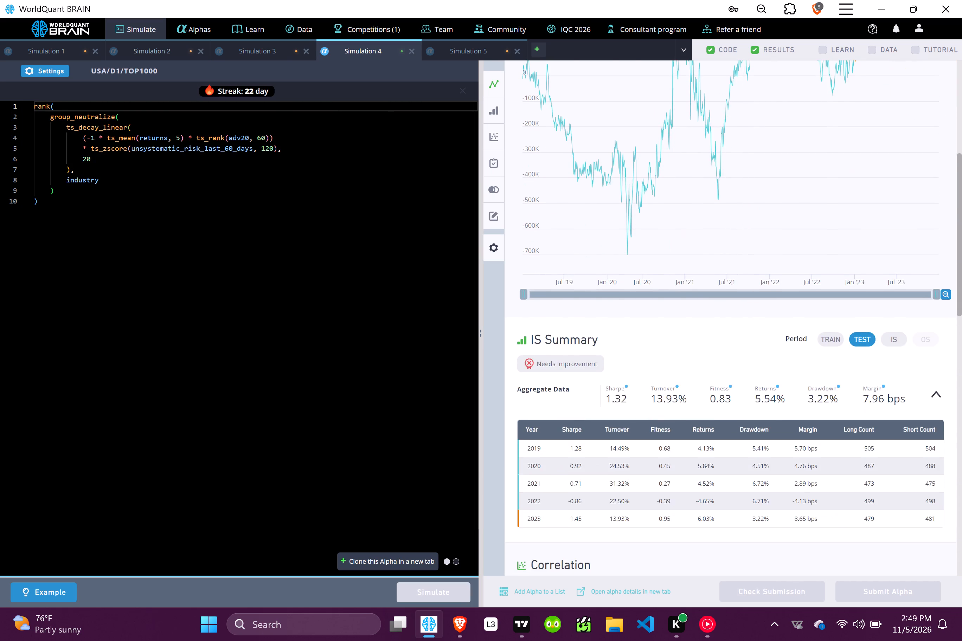
scroll(744, 430, "down", 2)
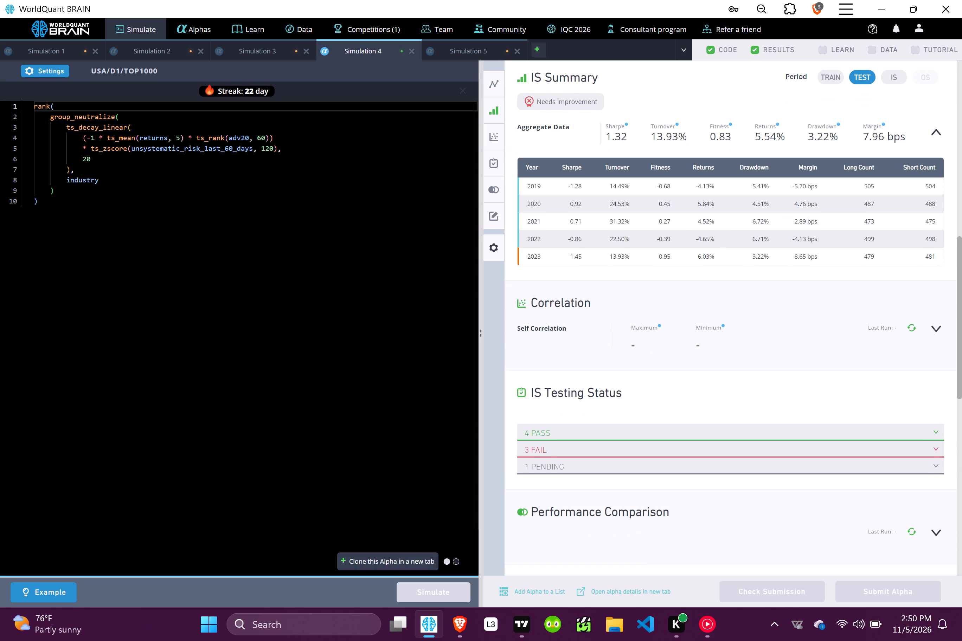
Change the universe in Simulation 4's settings to TOP500 and apply it.
left_click(56, 69)
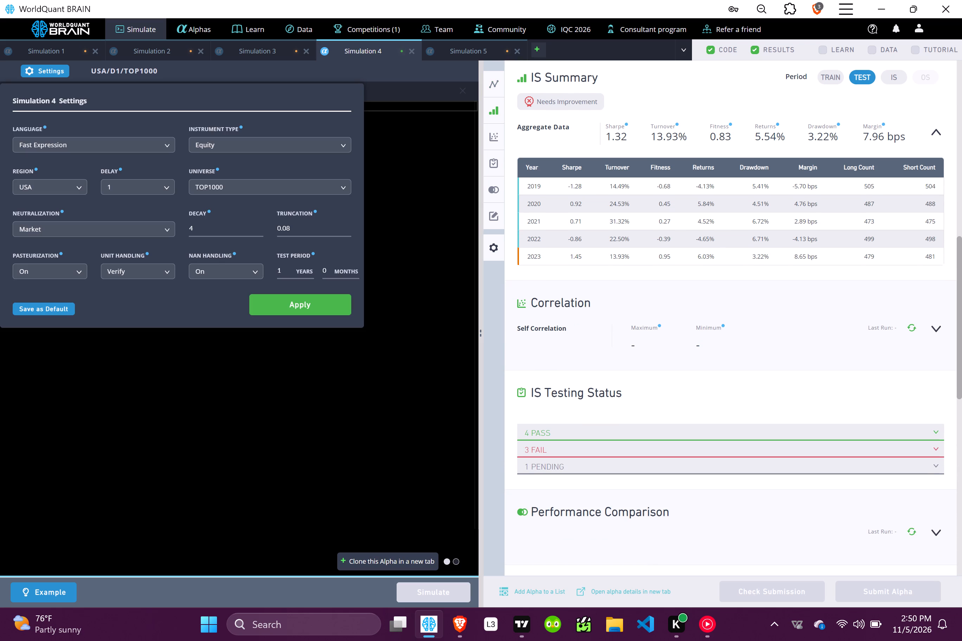
left_click(243, 184)
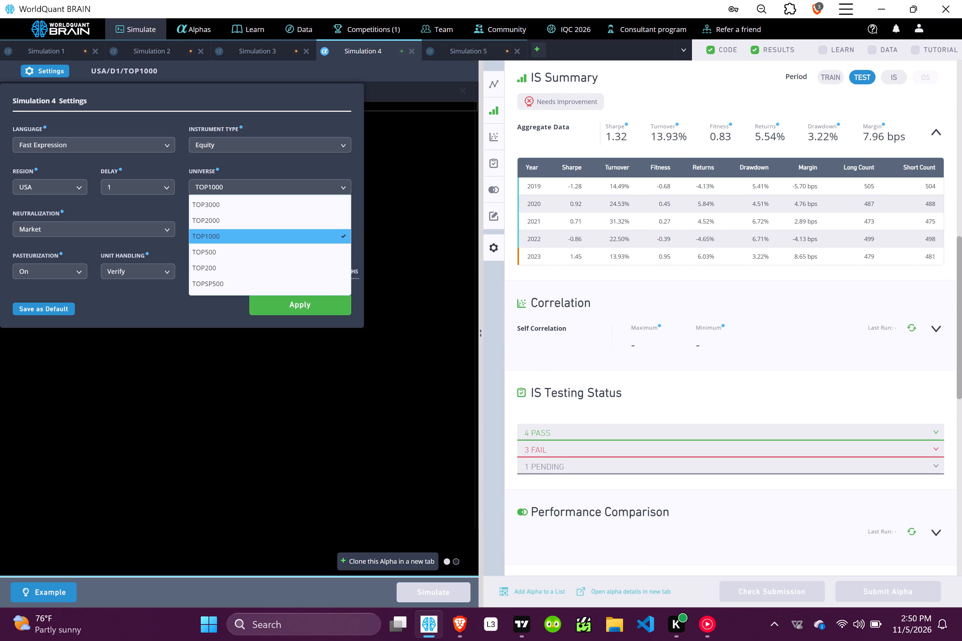
left_click(237, 251)
left_click(286, 301)
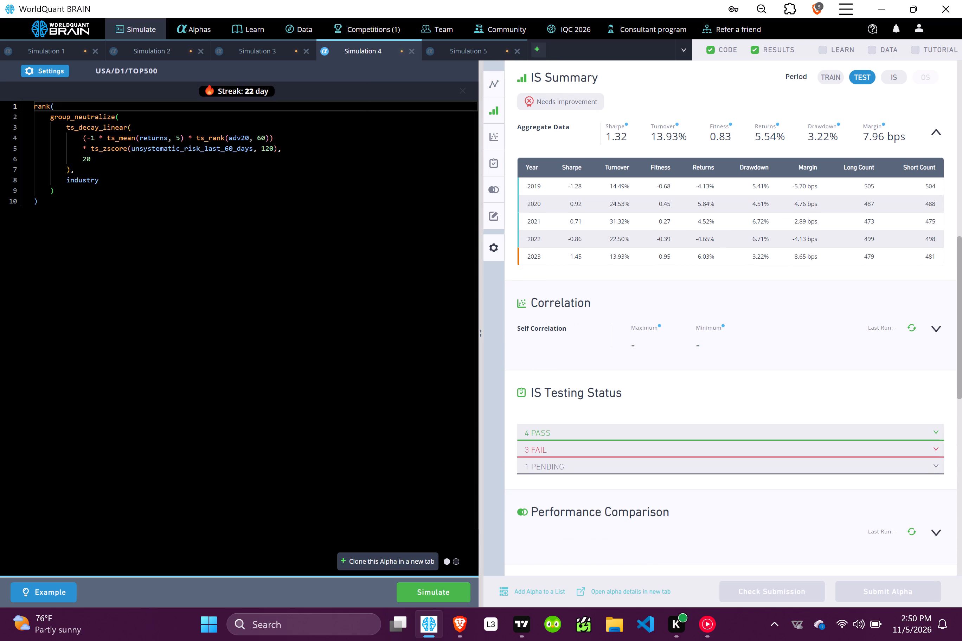
Open Simulation 5, check its settings and run the simulation on the TOP500 universe.
left_click(457, 50)
left_click(42, 71)
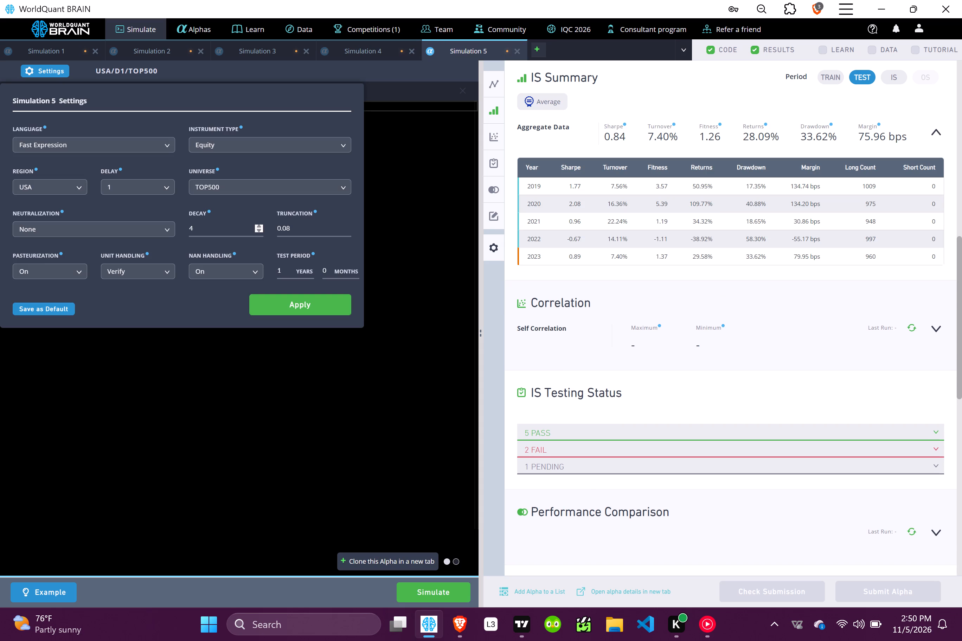
left_click(226, 343)
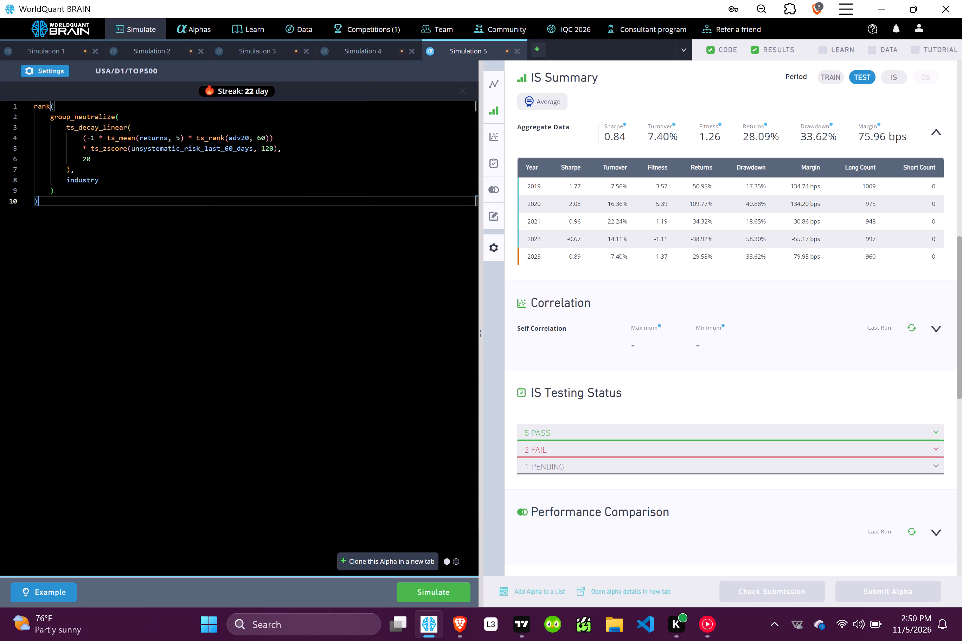
left_click(440, 588)
Run Simulation 1 and Simulation 2 on the TOP200 universe.
left_click(56, 46)
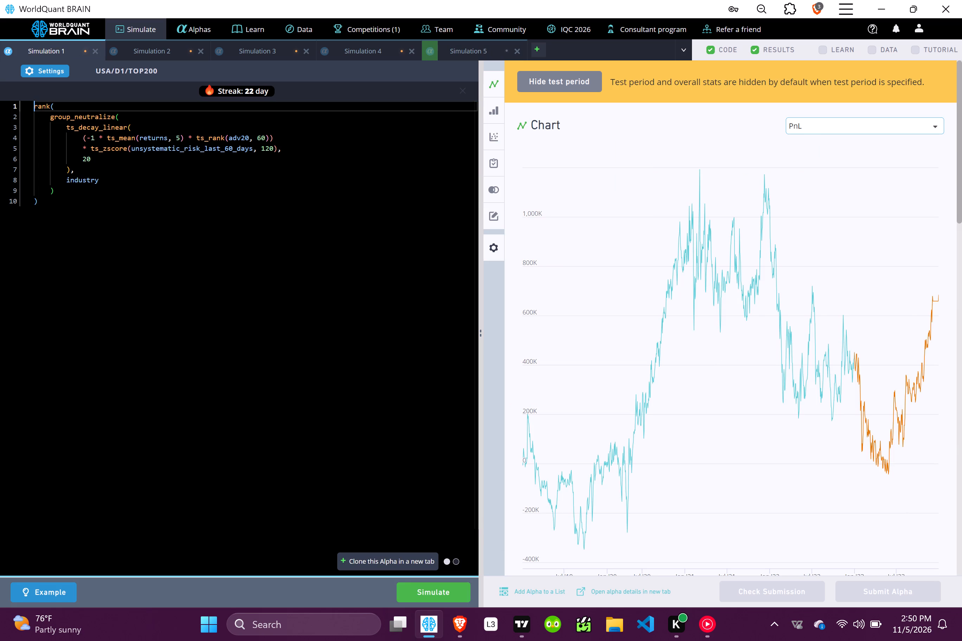
left_click(439, 593)
left_click(144, 53)
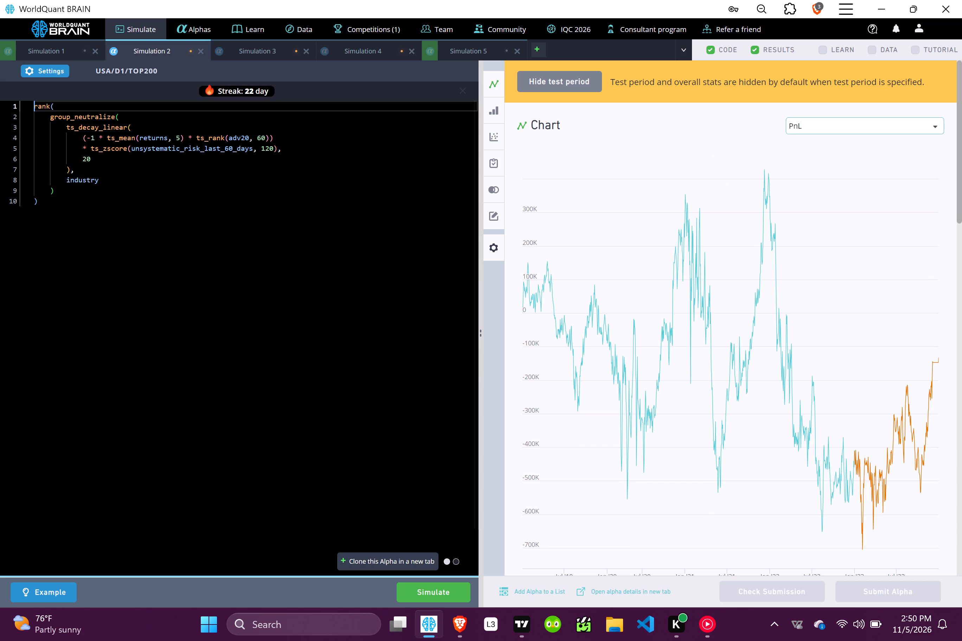
left_click(454, 596)
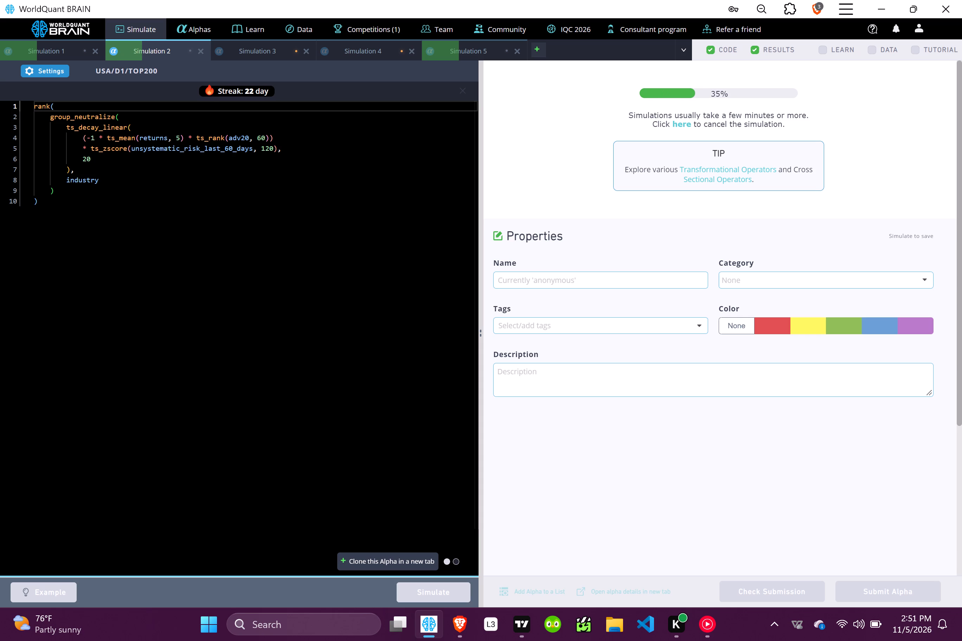
Open Simulation 3, check its previous IS Summary and run the simulation on the TOP500 universe.
left_click(265, 52)
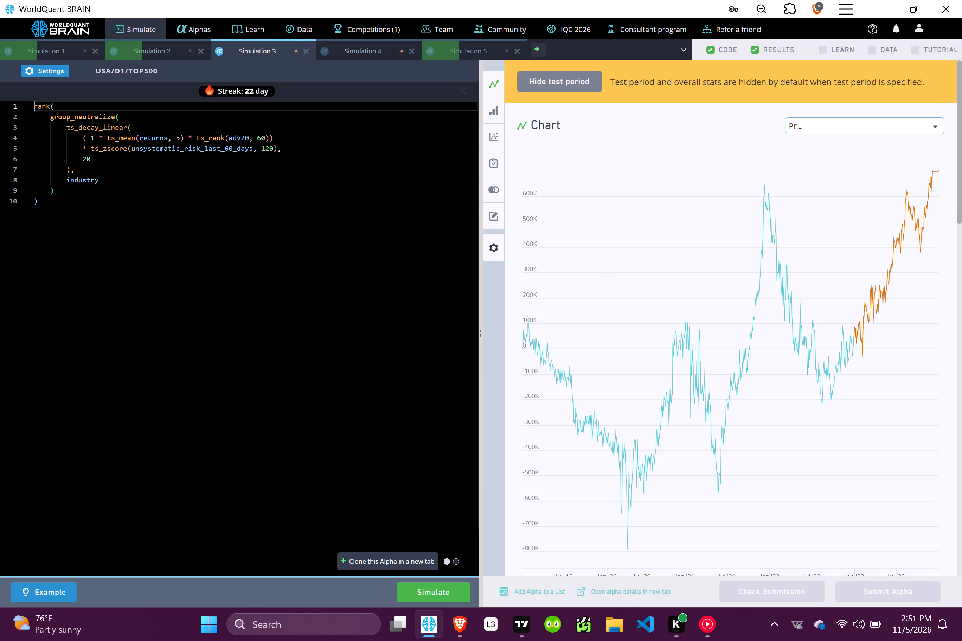
scroll(695, 376, "down", 3)
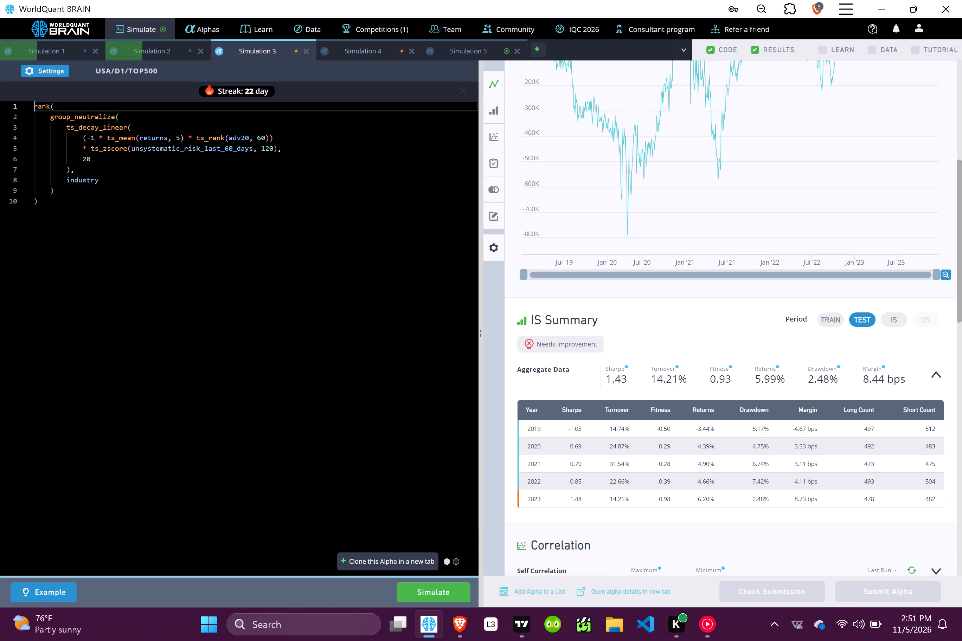
left_click(429, 594)
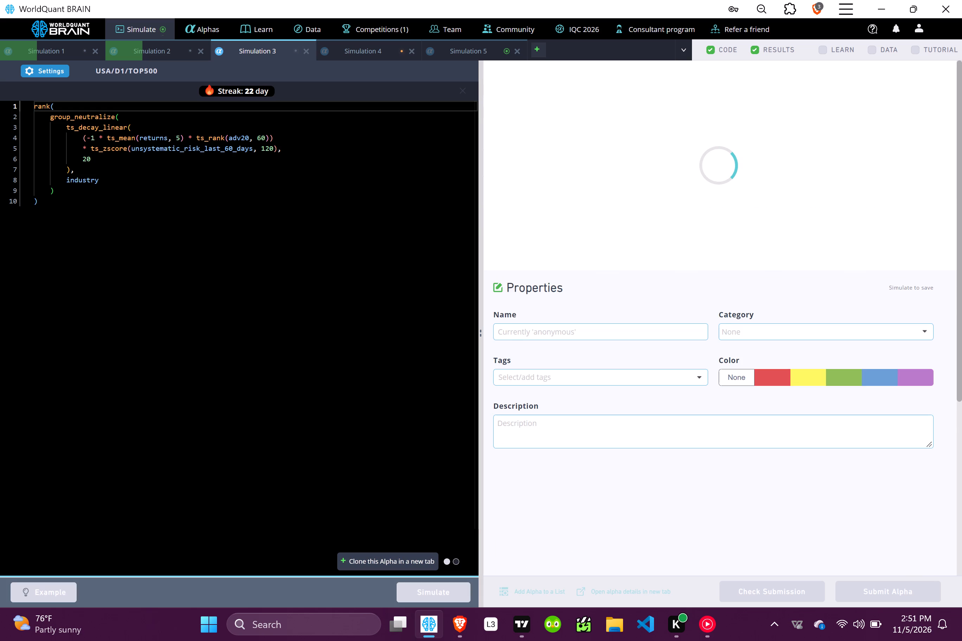
Open Simulation 4.
left_click(362, 52)
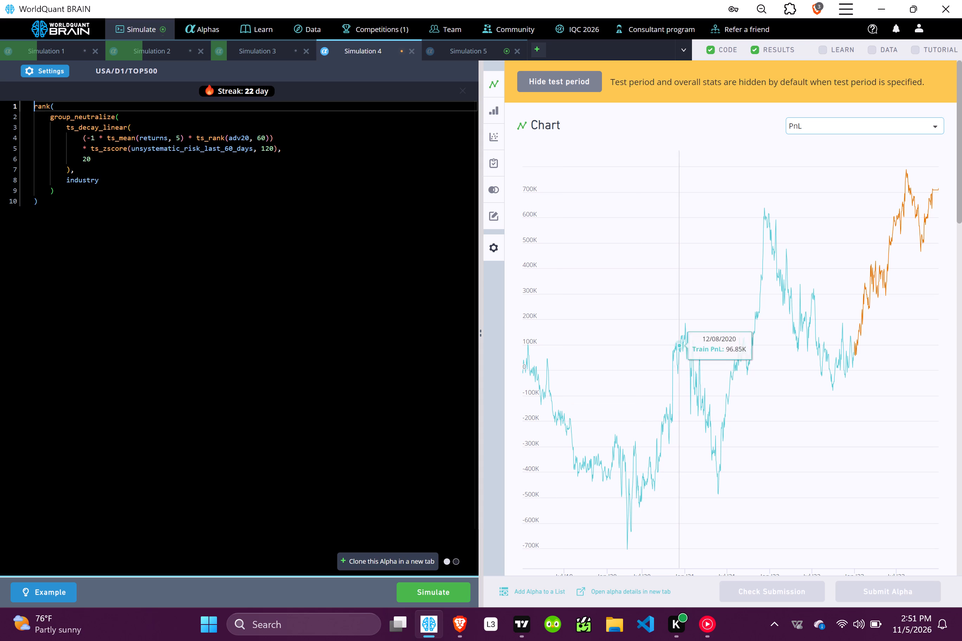
Switch to YouTube Music and play American Boy (feat. Kanye West) by Estelle from the Liked music queue.
left_click(708, 621)
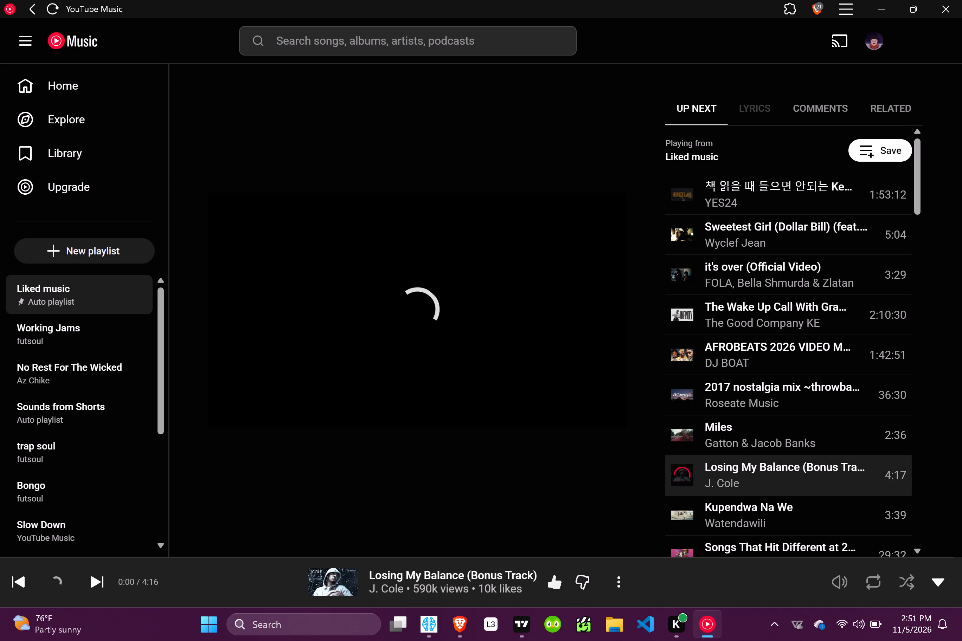
scroll(814, 422, "down", 1)
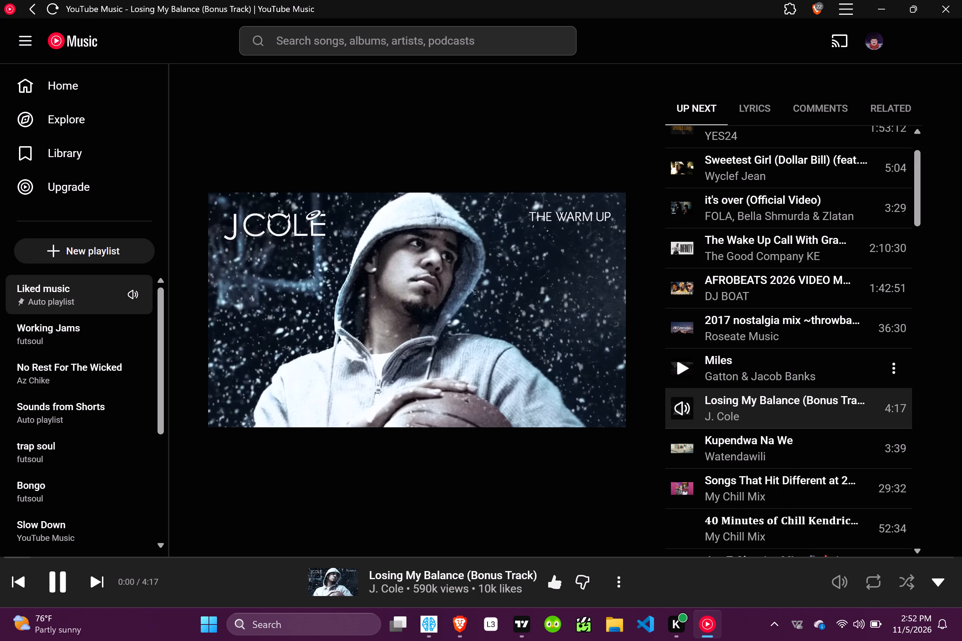
scroll(814, 422, "down", 3)
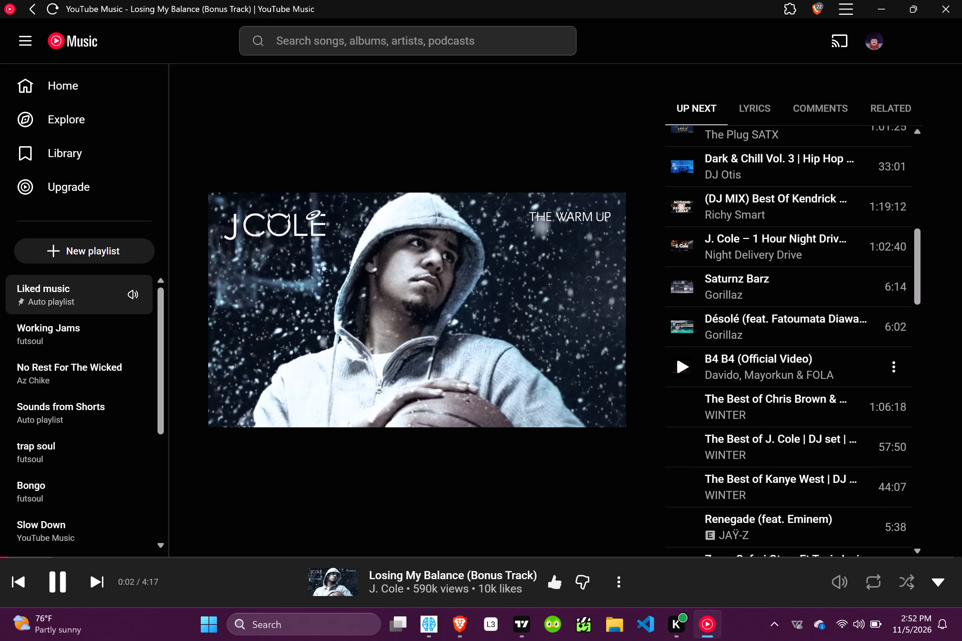
scroll(814, 422, "down", 1)
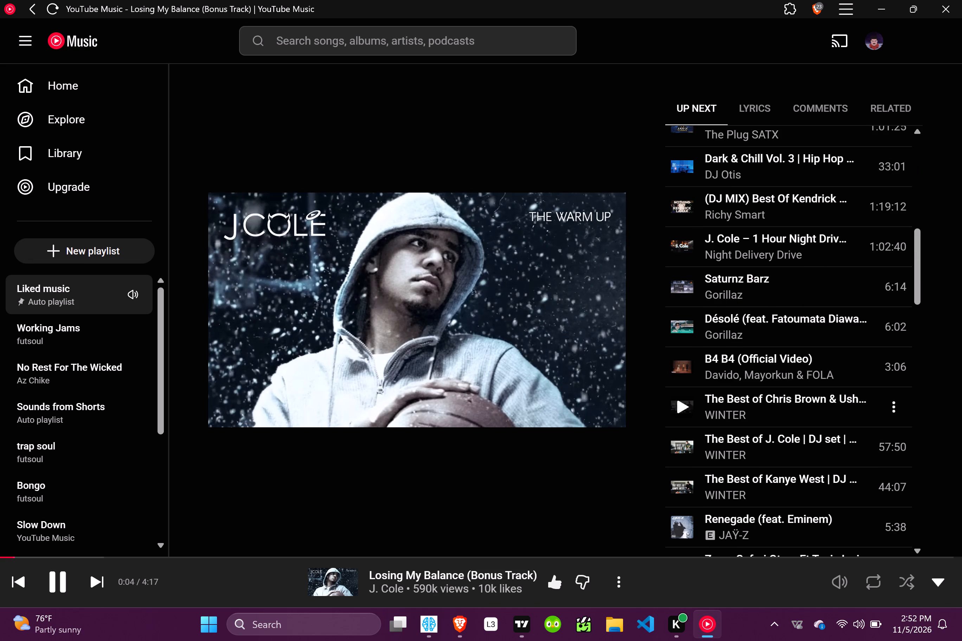
scroll(692, 415, "down", 2)
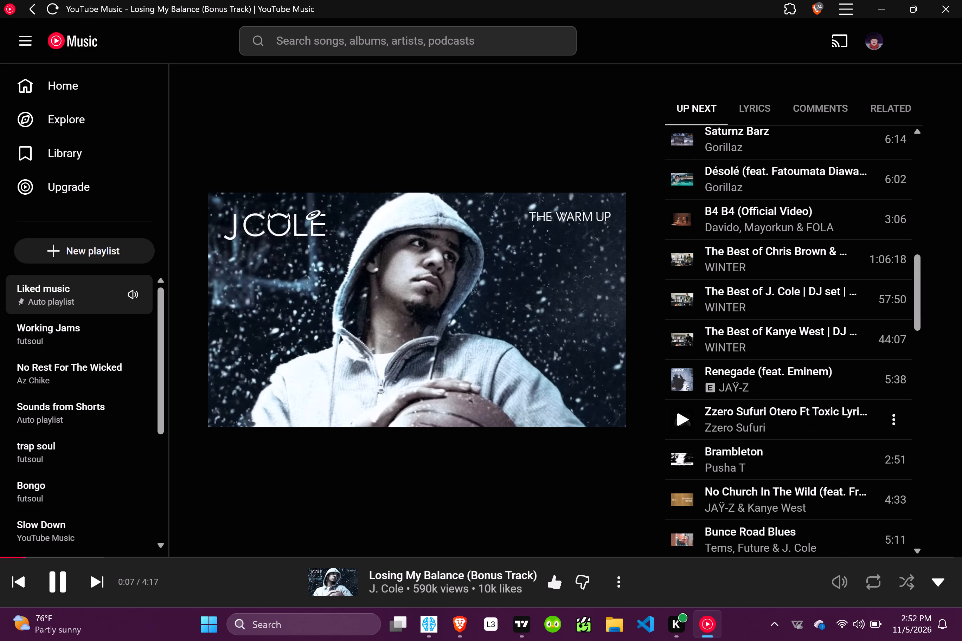
scroll(692, 415, "down", 2)
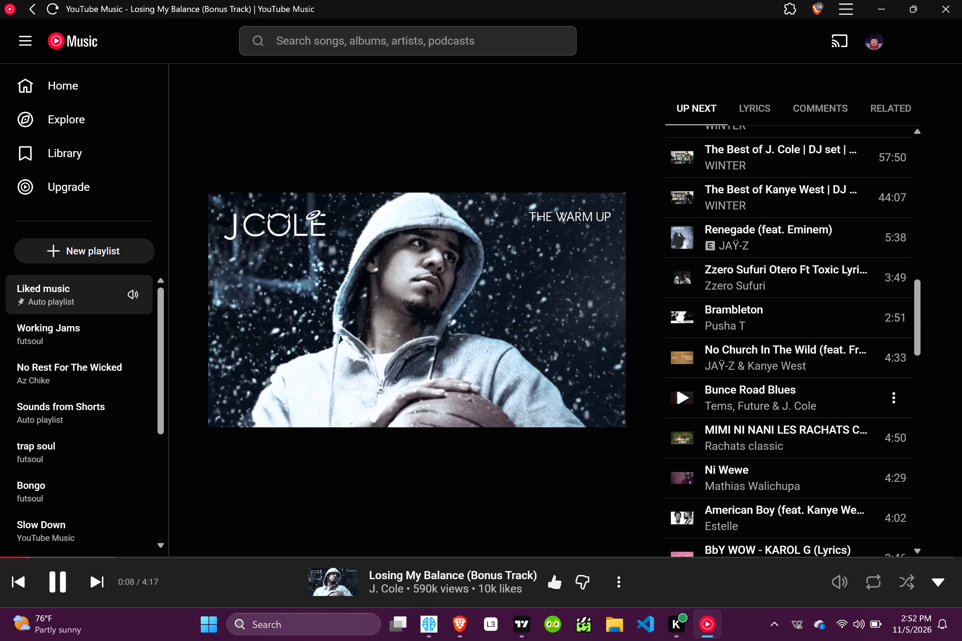
scroll(692, 415, "down", 2)
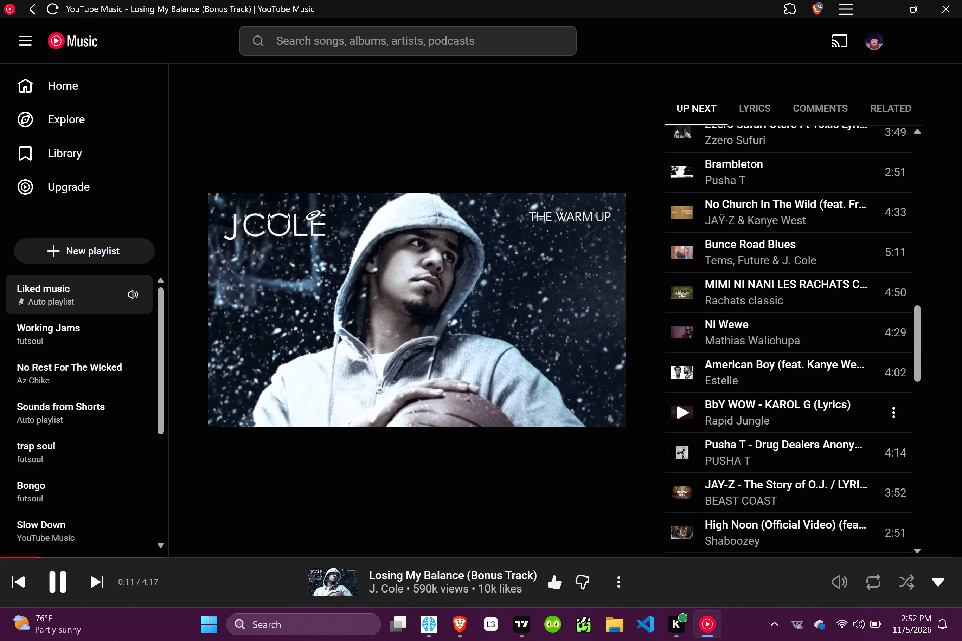
scroll(692, 415, "down", 2)
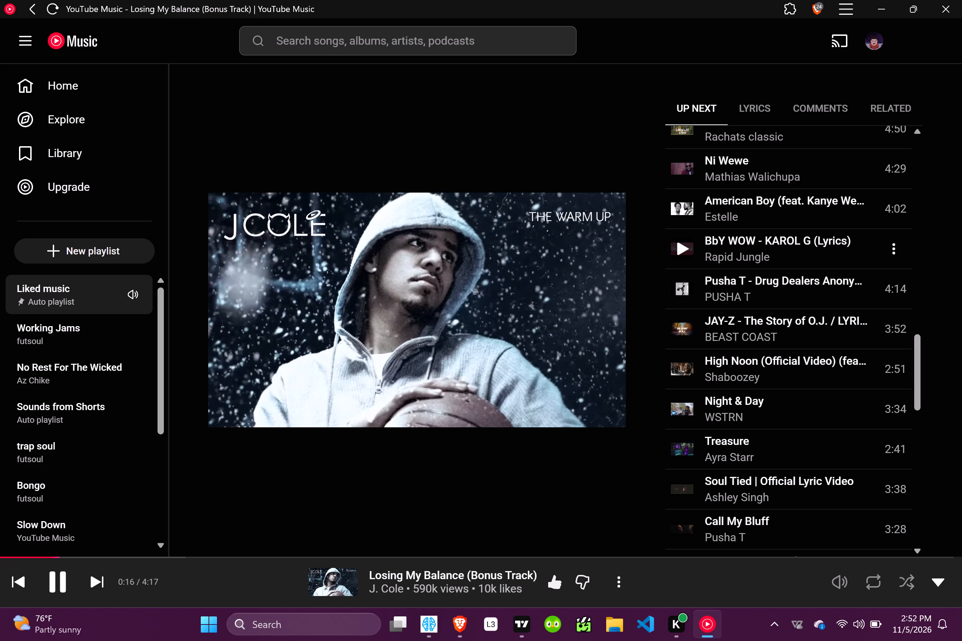
left_click(679, 205)
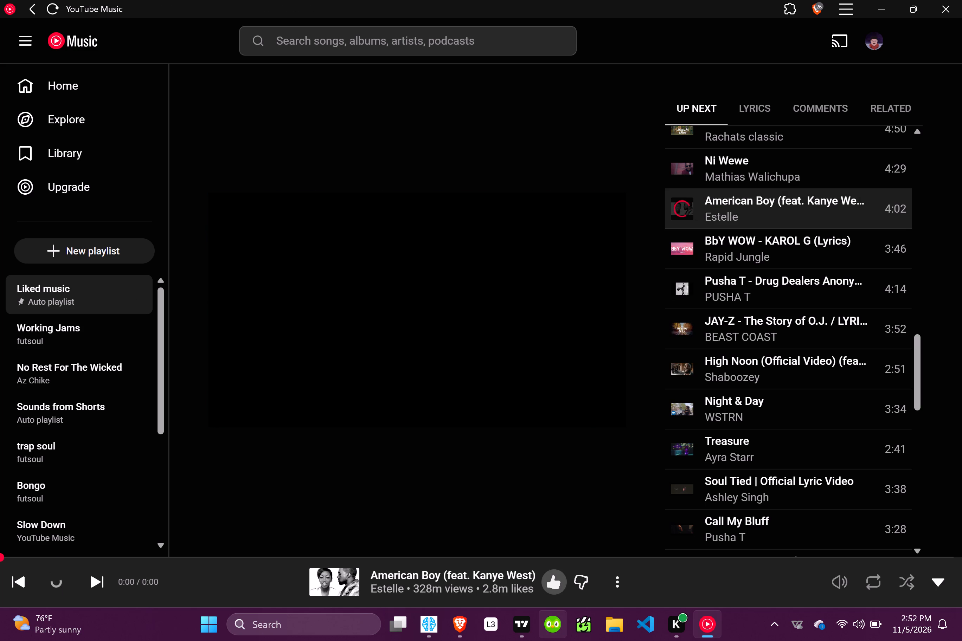
Switch to TradingView and move the horizontal ray below the middle grey zone up to the latest swing low, at about 98.65.
left_click(528, 633)
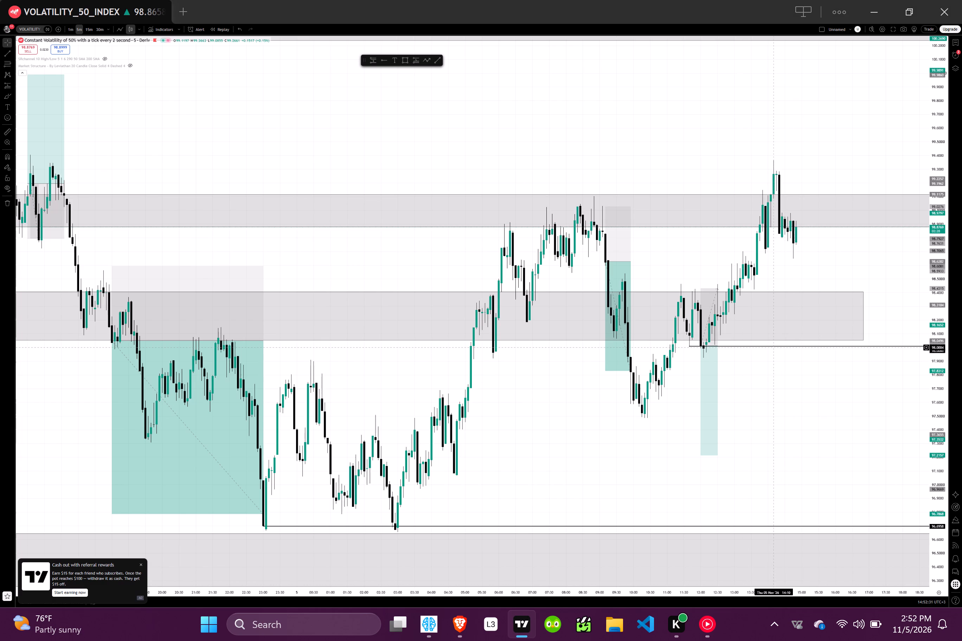
left_click_drag(771, 345, 836, 276)
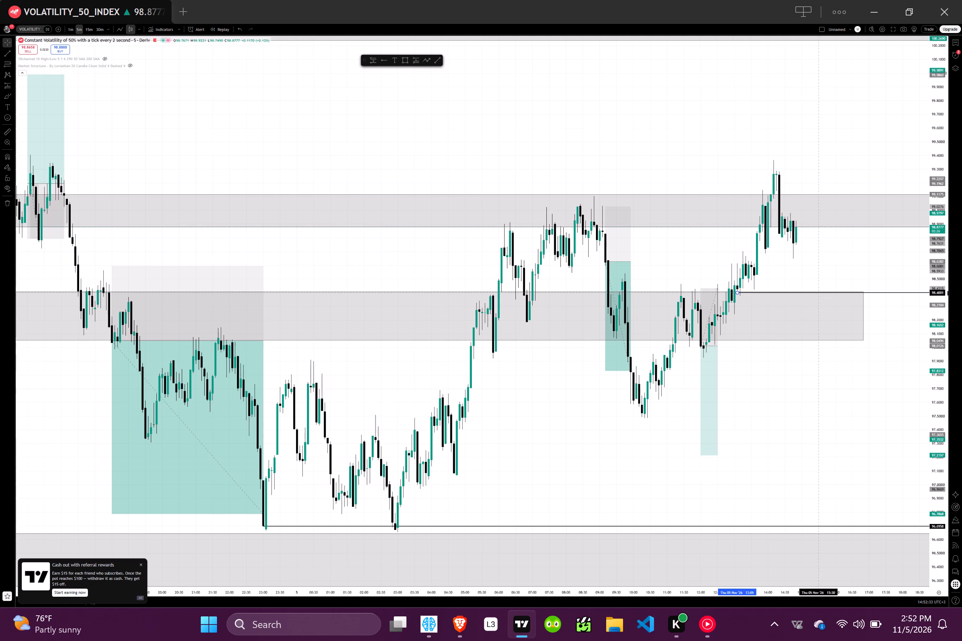
left_click_drag(836, 276, 859, 258)
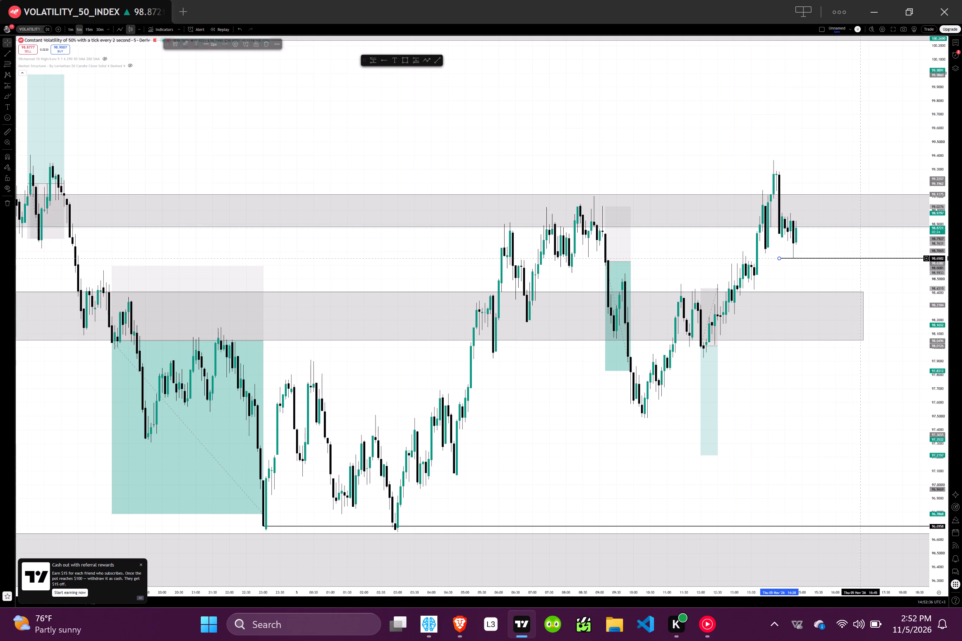
left_click(874, 268)
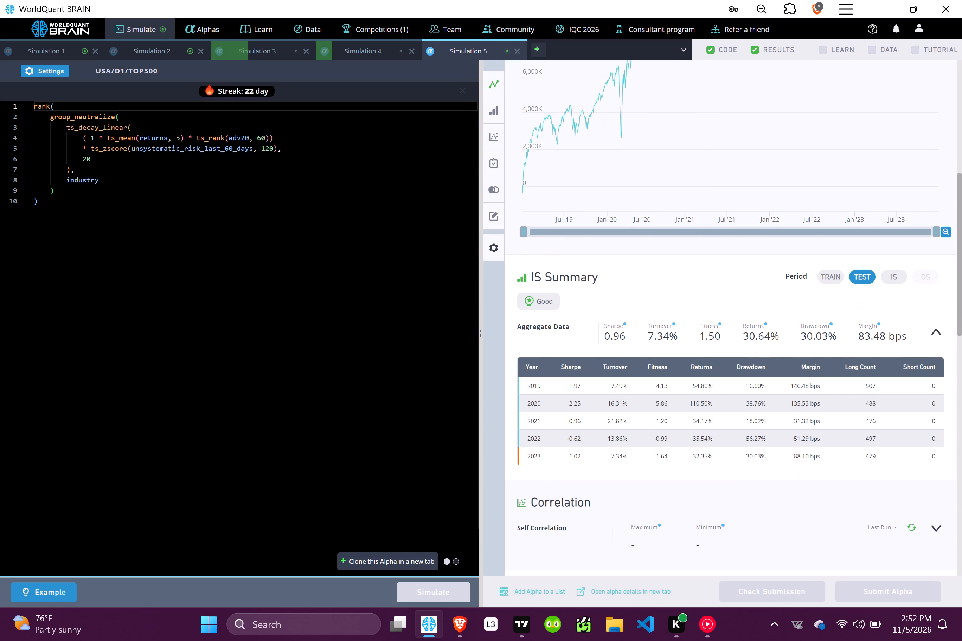
Change Simulation 5's universe to TOP200, apply the settings and run the simulation.
left_click(44, 70)
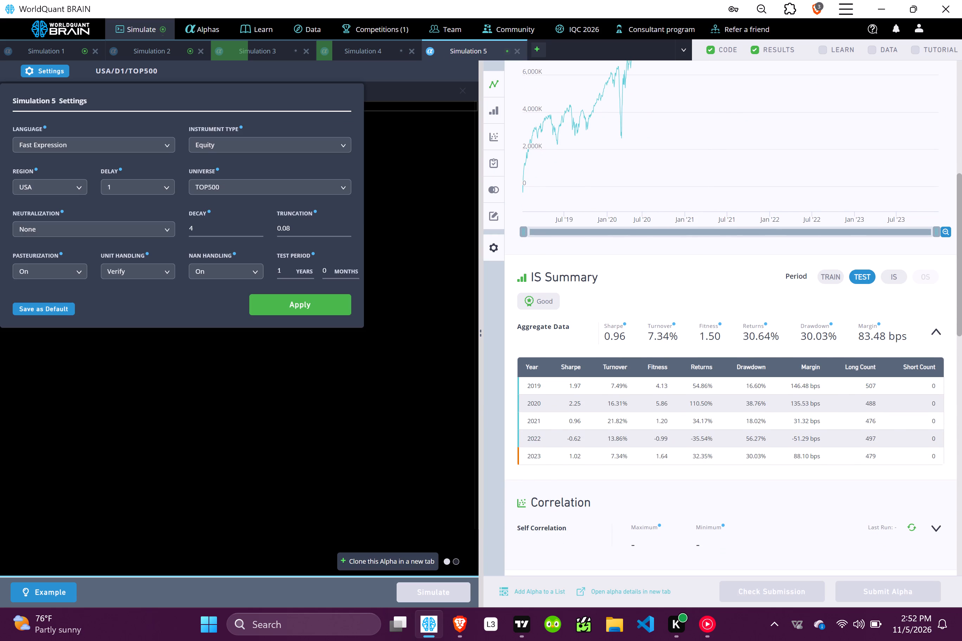
left_click(261, 184)
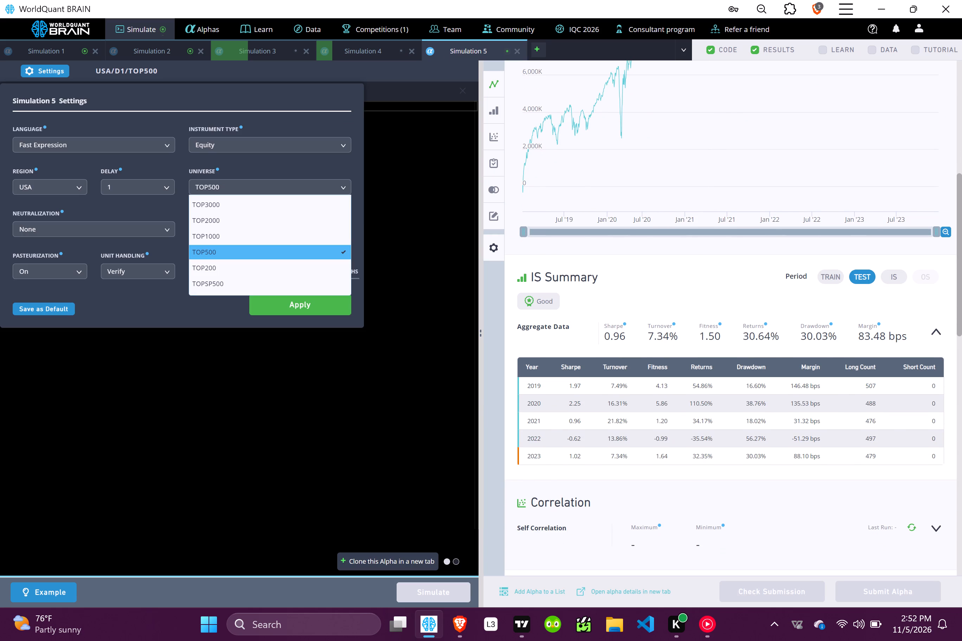
left_click(247, 263)
left_click(301, 306)
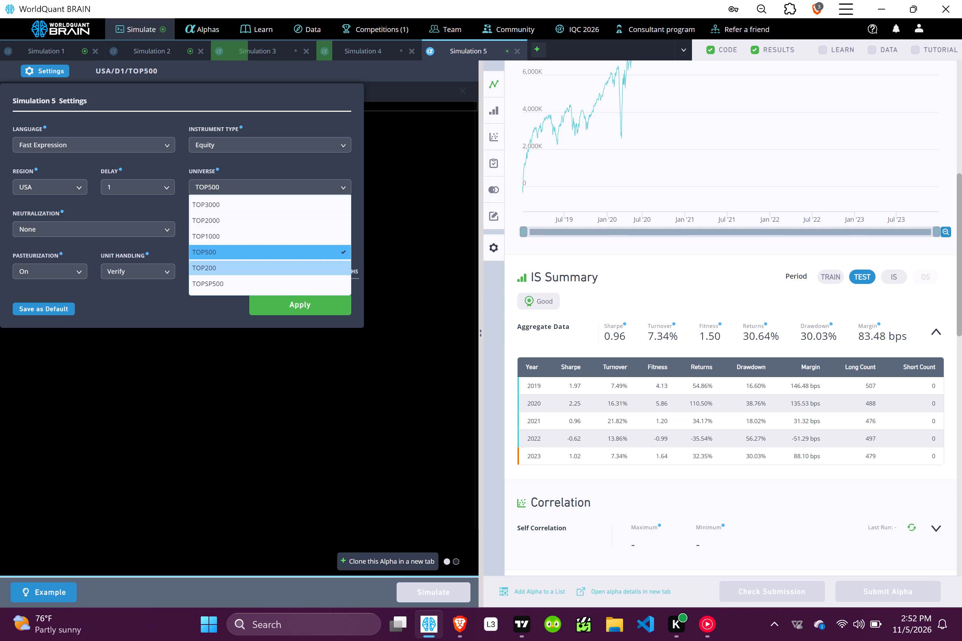
left_click(438, 594)
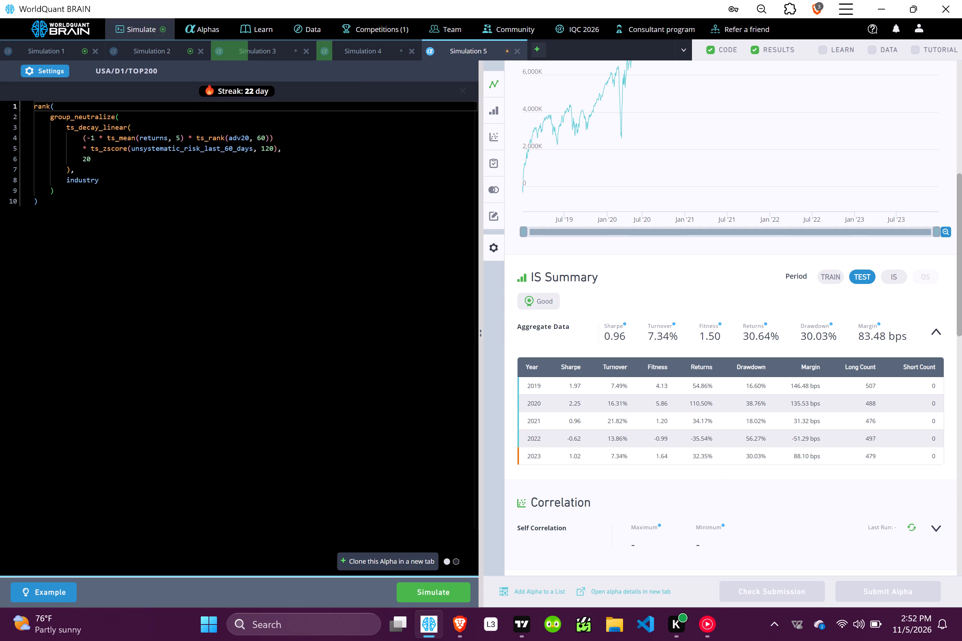
Open Simulation 1, show its test period, and review the PnL chart, IS Summary and the passed and failed IS tests.
left_click(66, 45)
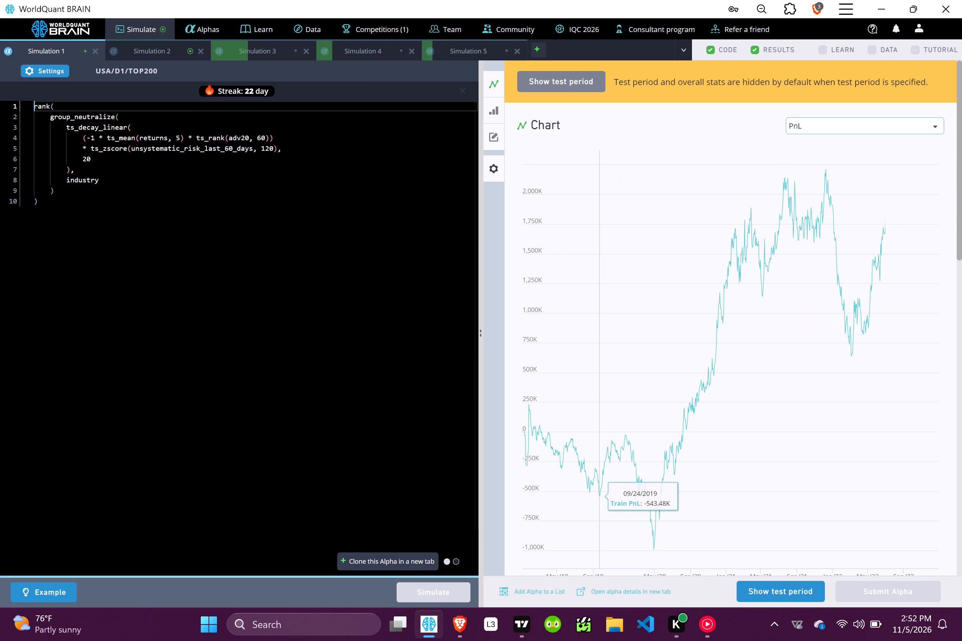
scroll(704, 314, "down", 3)
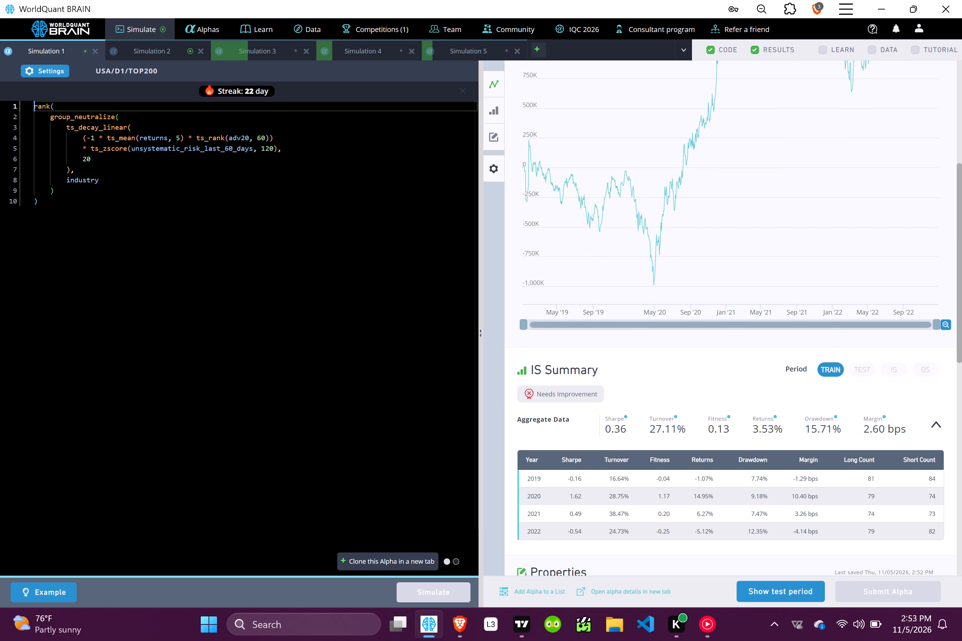
left_click(778, 595)
scroll(762, 466, "up", 1)
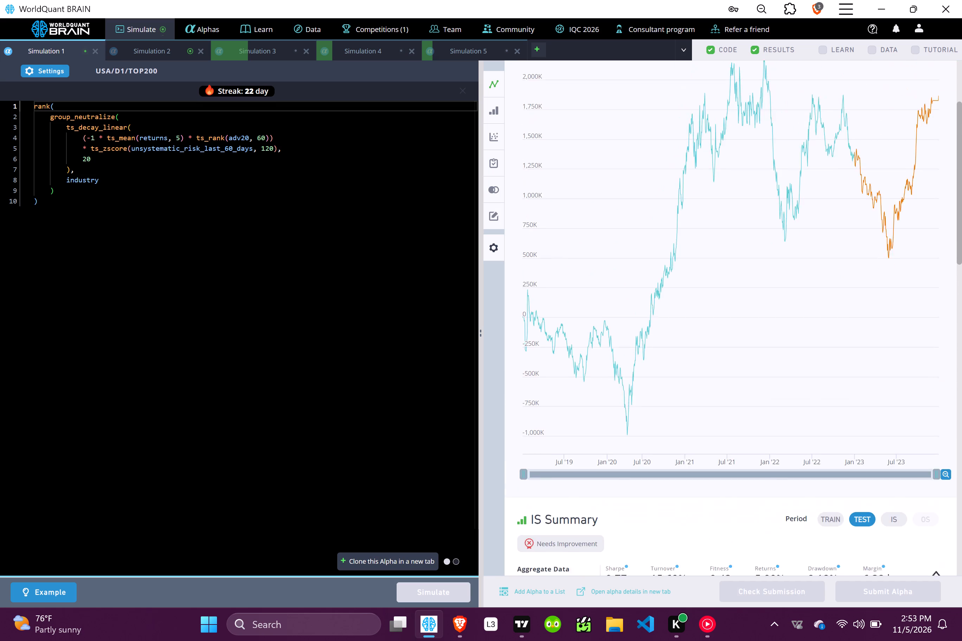
scroll(762, 466, "up", 1)
scroll(762, 466, "down", 3)
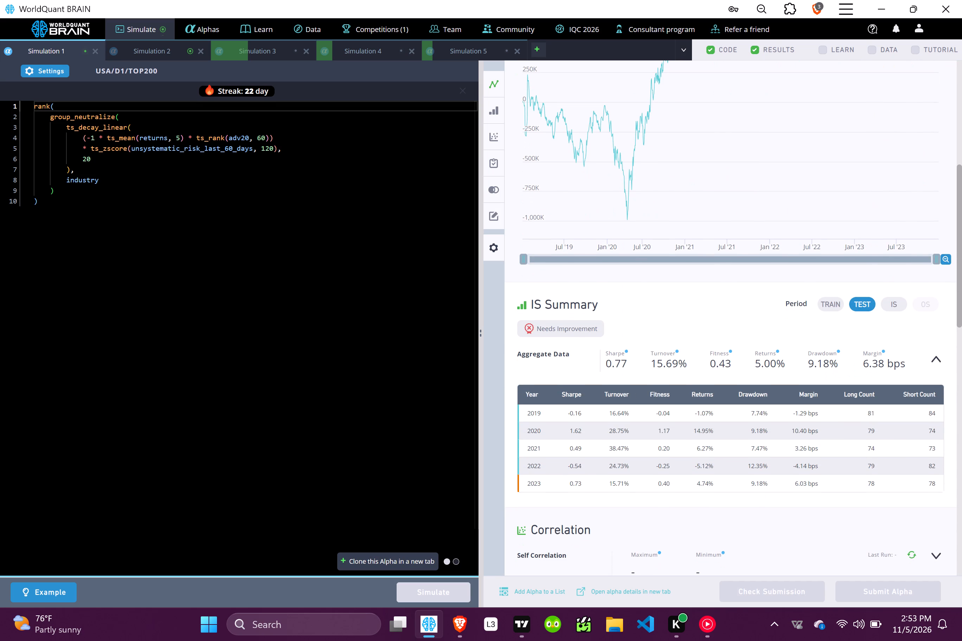
scroll(643, 383, "down", 2)
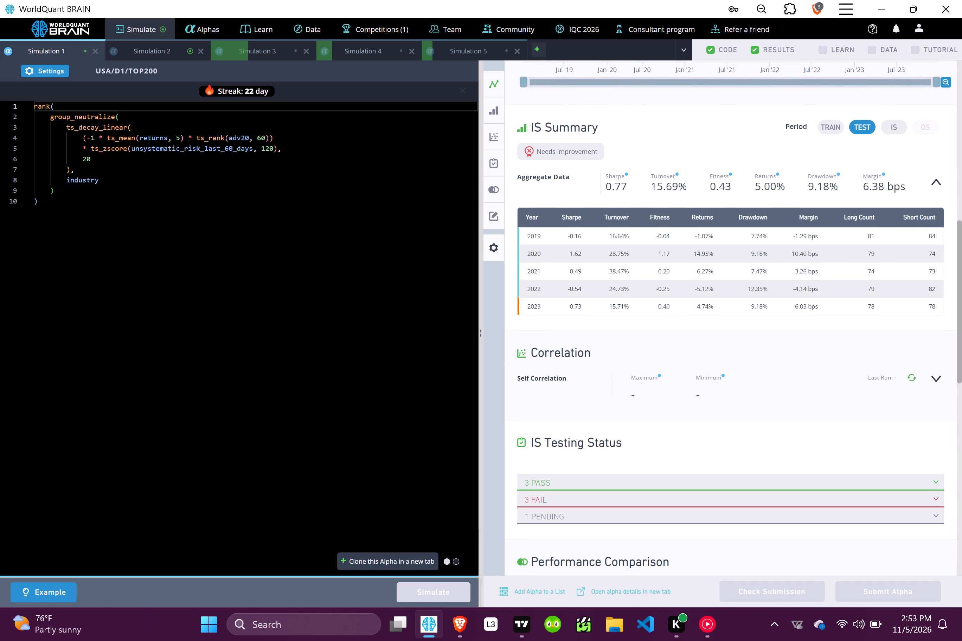
scroll(435, 335, "down", 1)
left_click(634, 487)
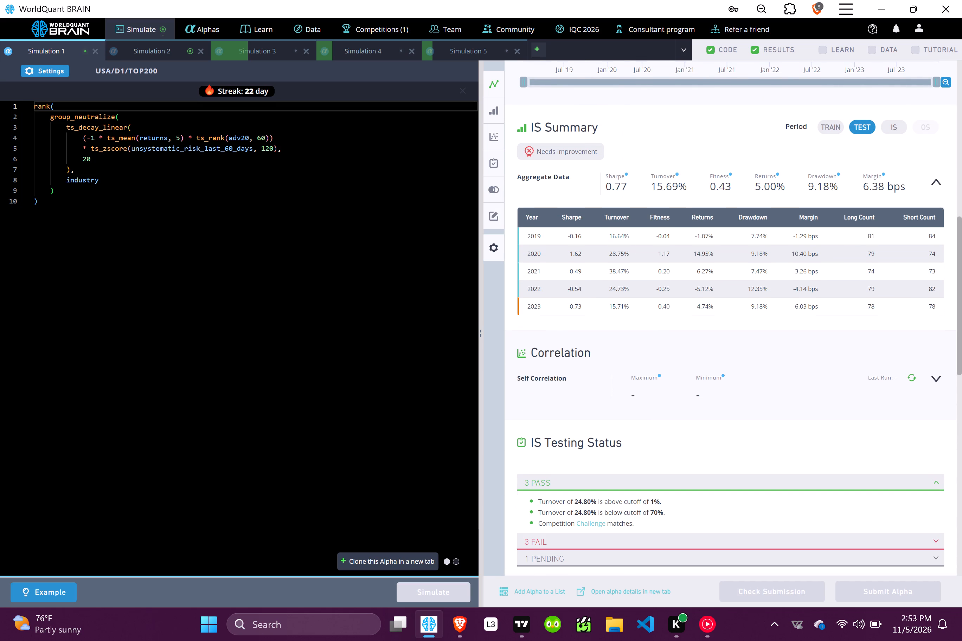
left_click(609, 541)
scroll(609, 541, "down", 1)
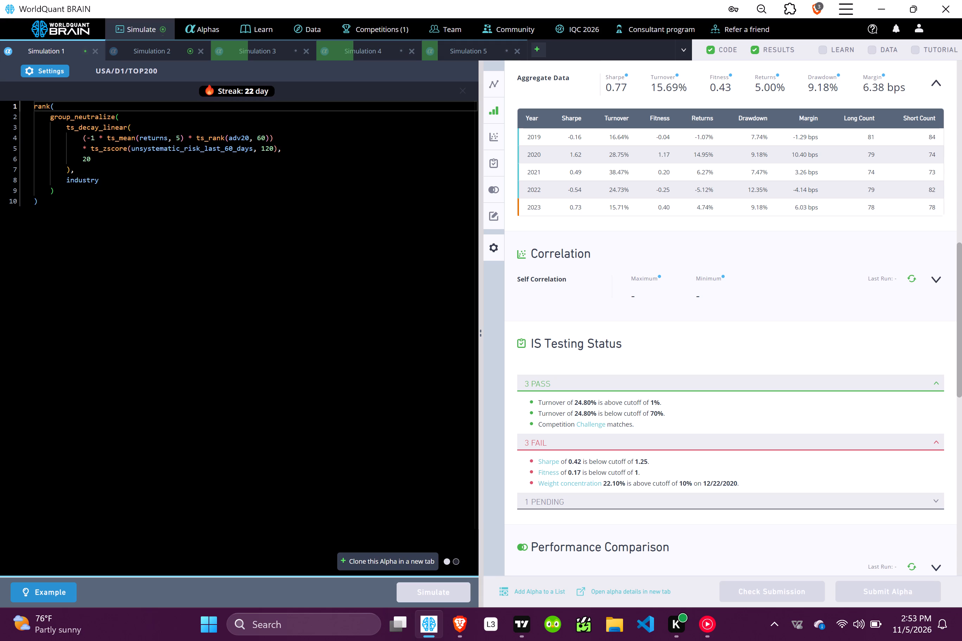
Change the universe in Simulation 1's settings to TOPSP500 and apply it.
left_click(57, 71)
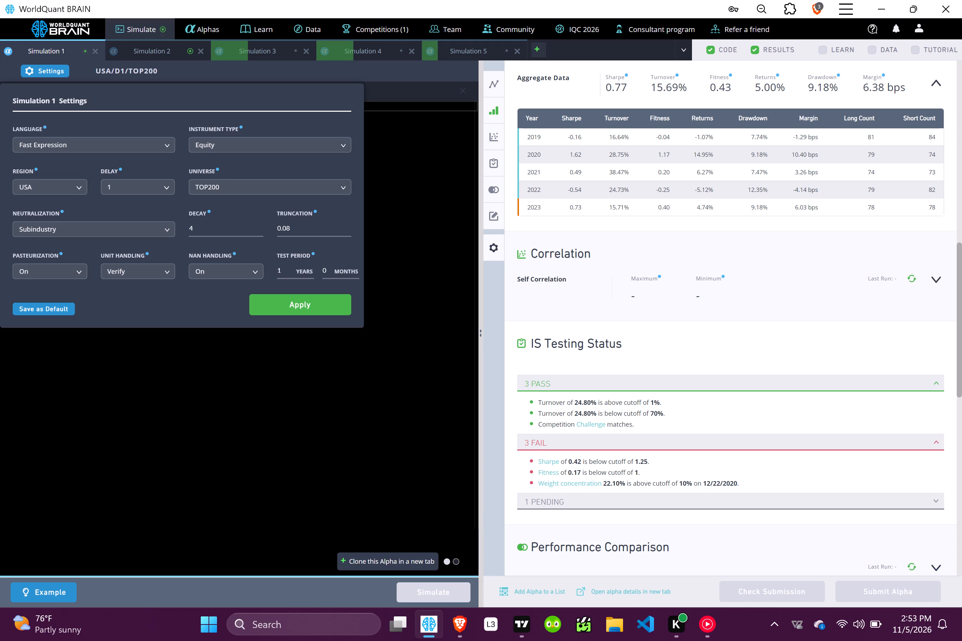
left_click(228, 187)
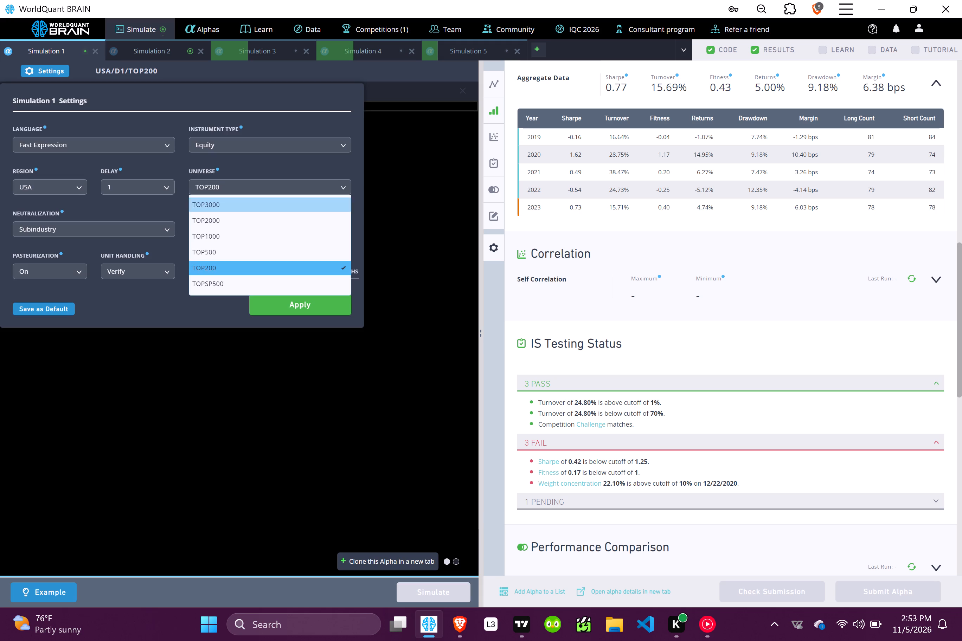
left_click(211, 278)
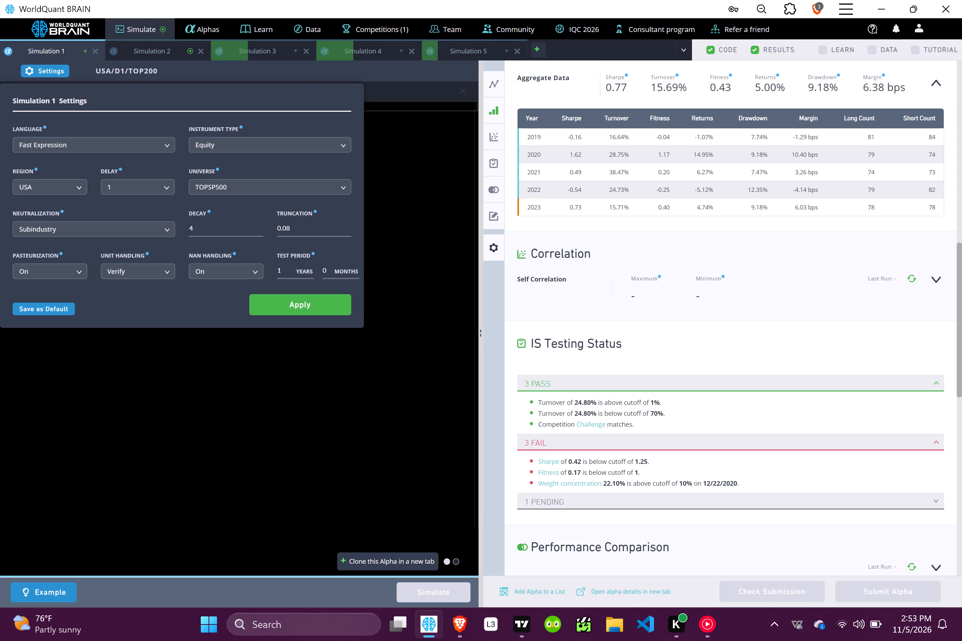
left_click(306, 304)
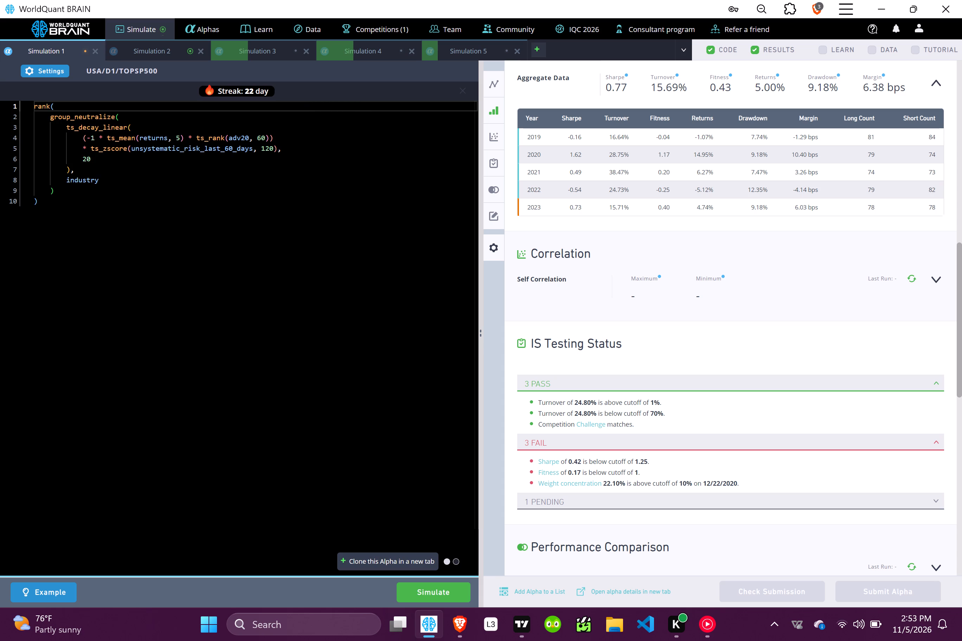
Open Simulation 2, show its test period, and review the PnL chart and the yearly figures in the IS Summary.
left_click(159, 51)
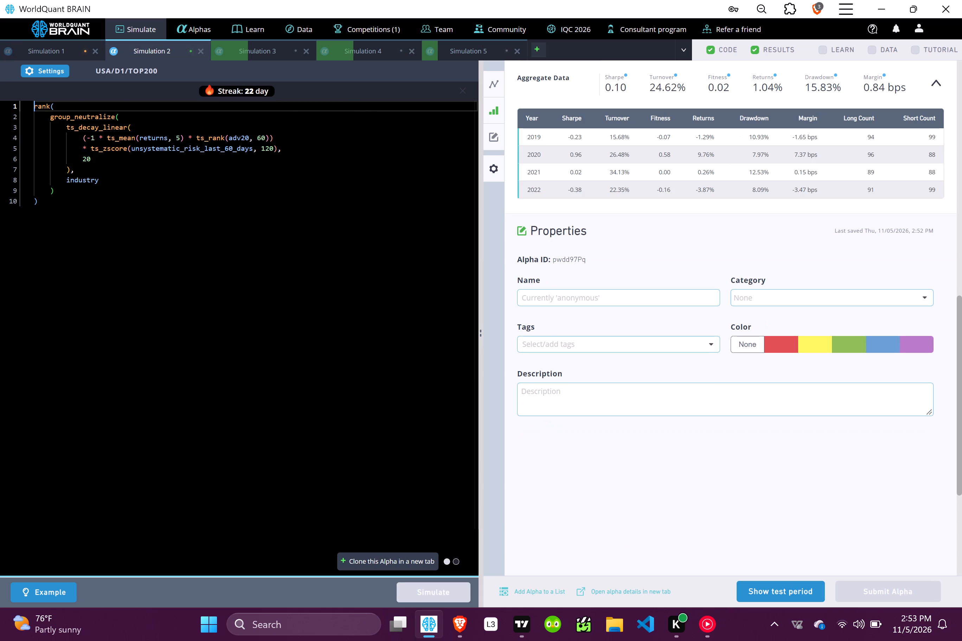
scroll(569, 447, "up", 2)
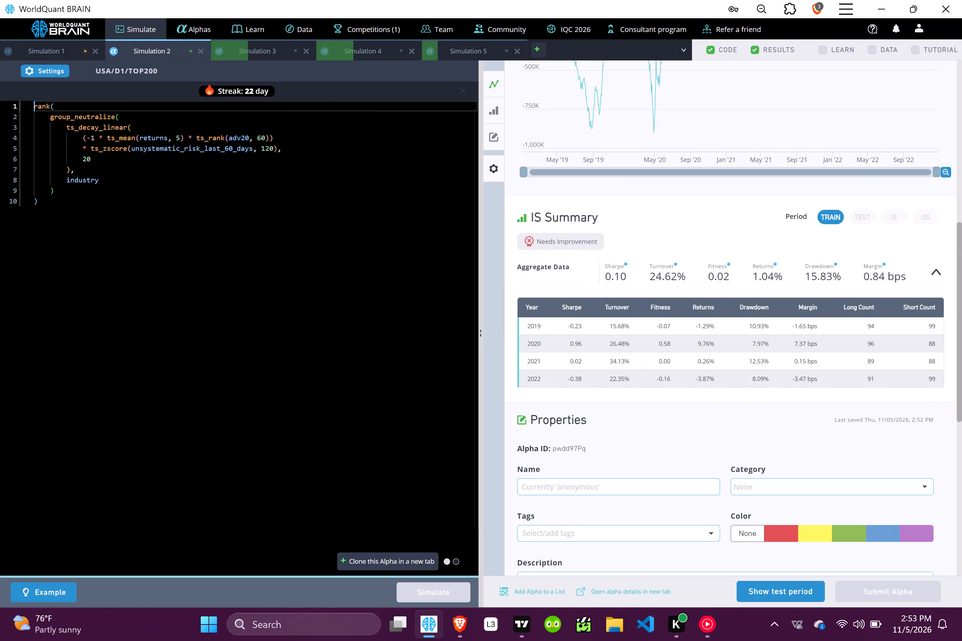
scroll(569, 447, "up", 2)
left_click(773, 591)
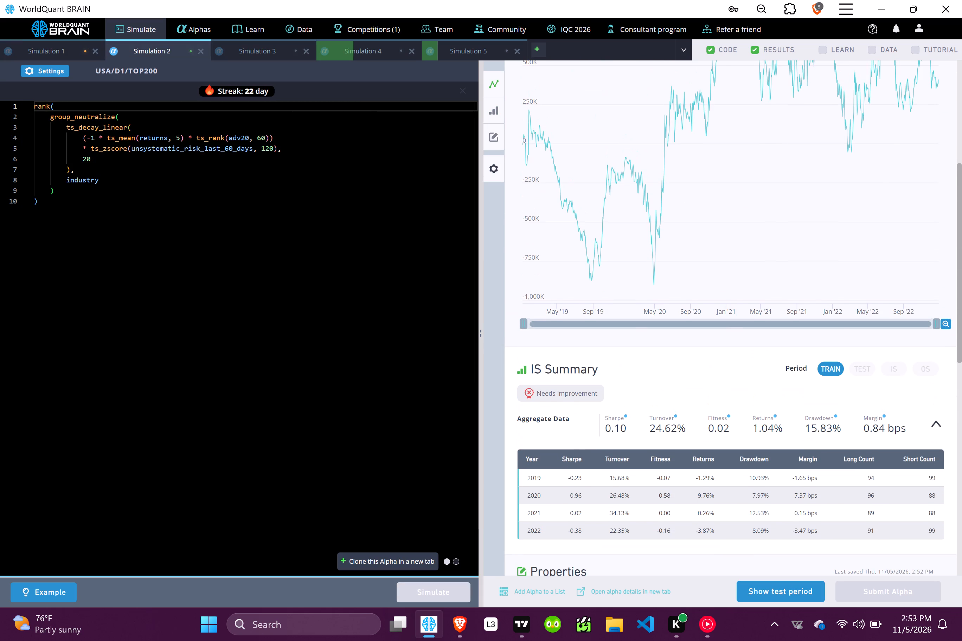
scroll(758, 416, "up", 2)
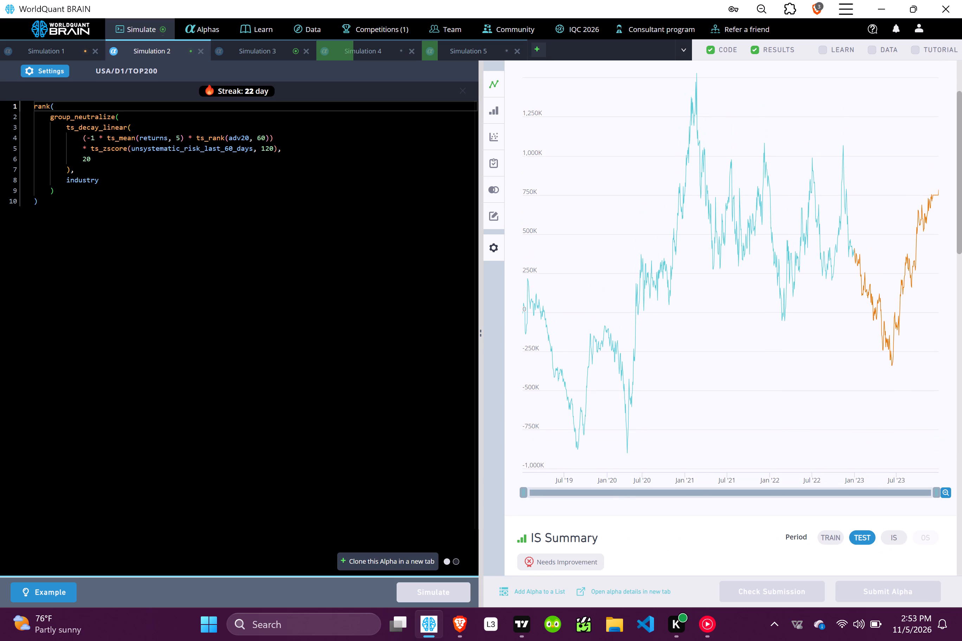
scroll(758, 416, "down", 3)
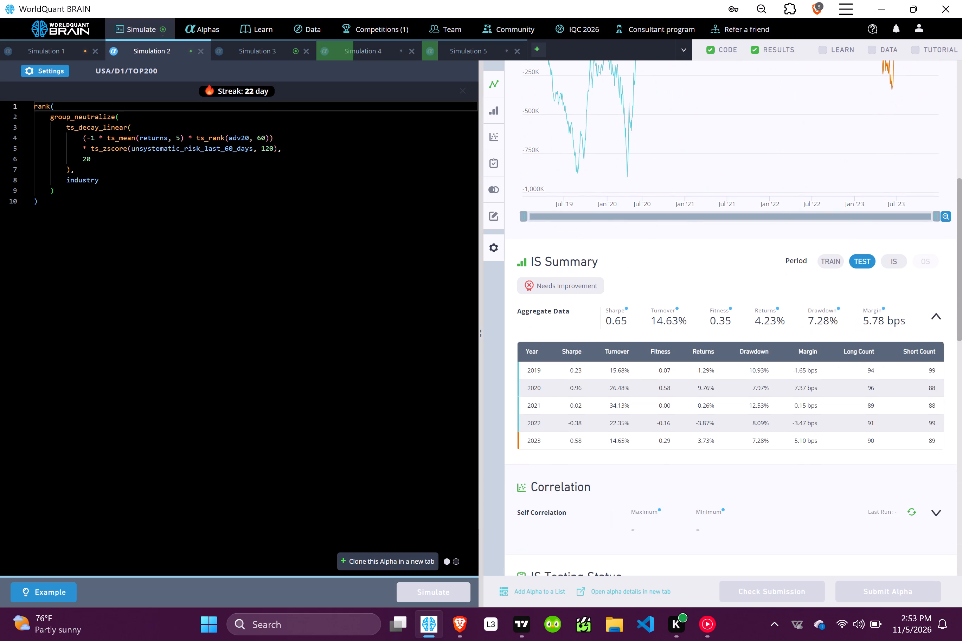
scroll(537, 235, "up", 3)
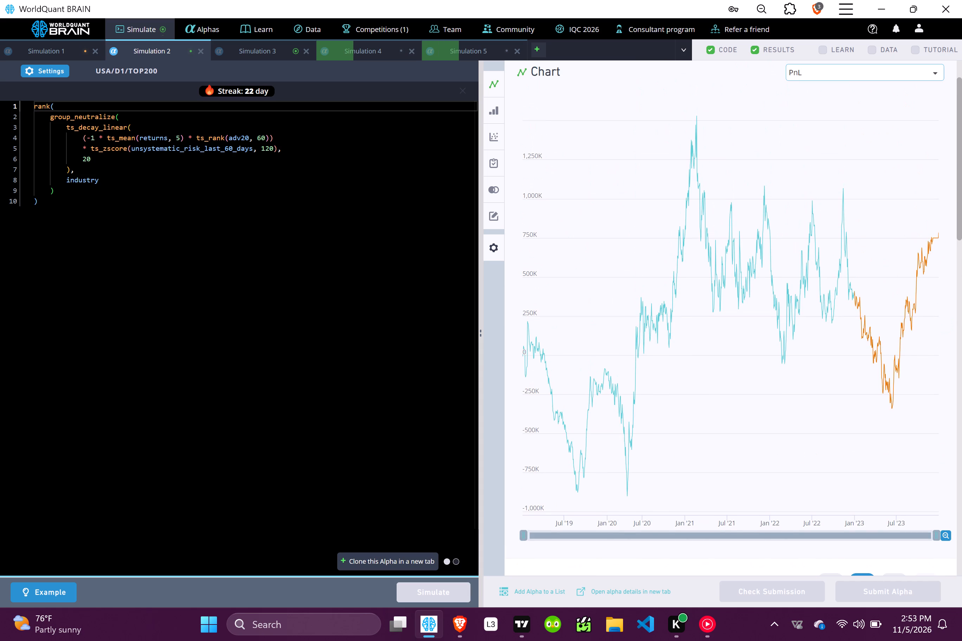
scroll(537, 235, "down", 2)
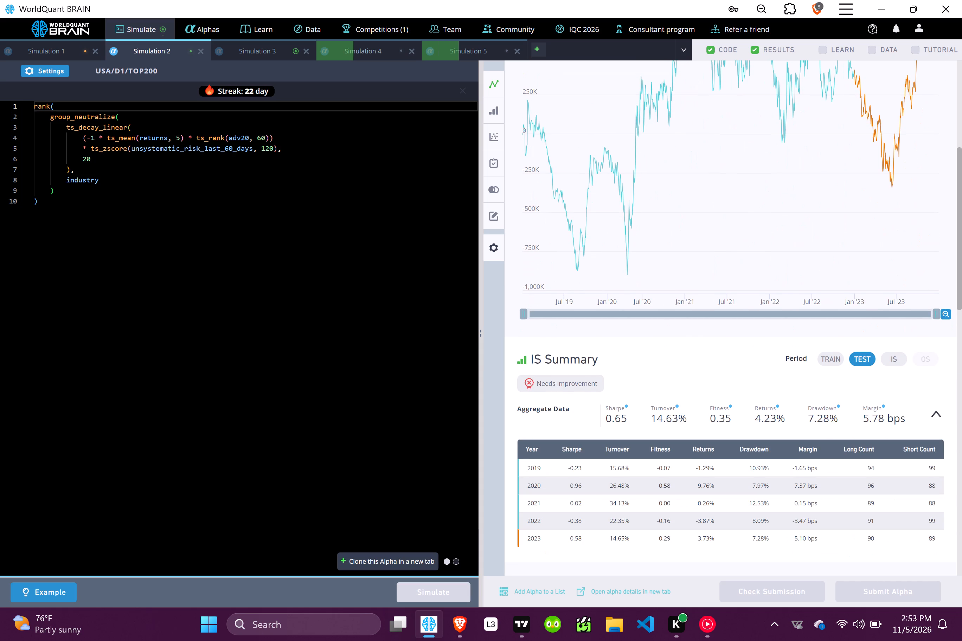
Change the universe in Simulation 2's settings to TOPSP500 and apply it.
left_click(45, 68)
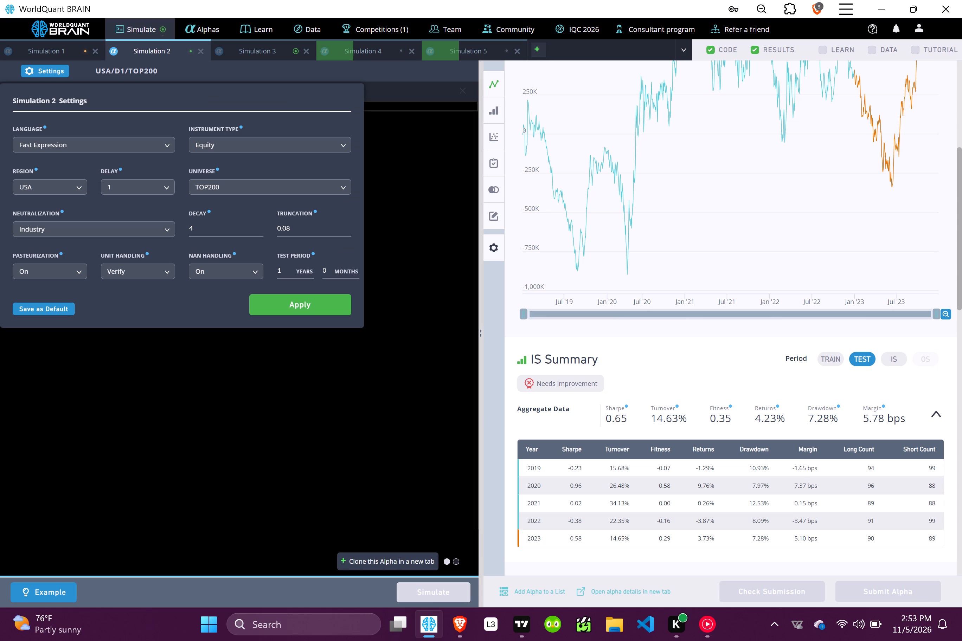
left_click(257, 183)
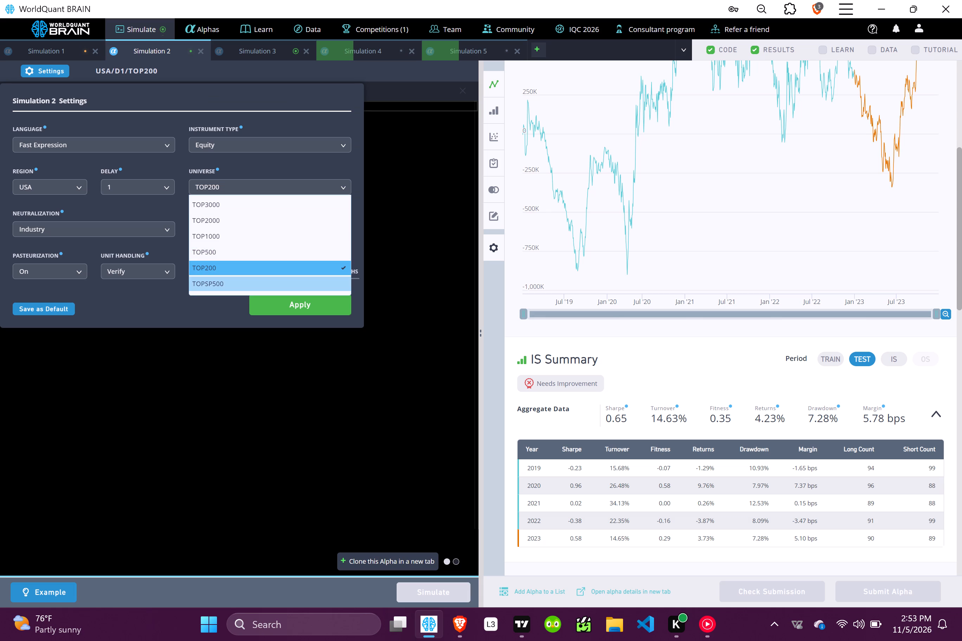
left_click(217, 282)
left_click(297, 305)
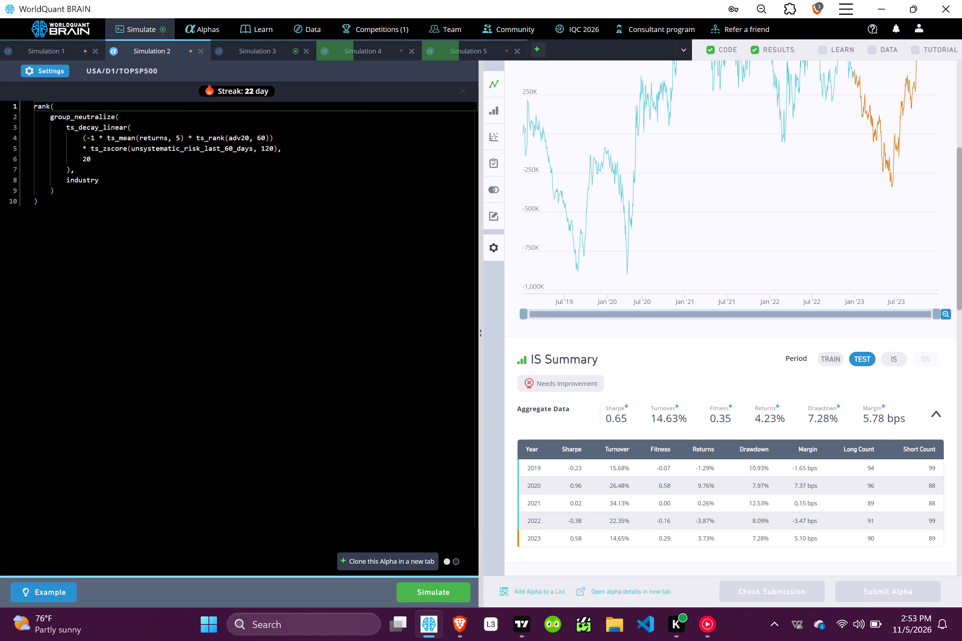
Return to Simulation 1 and run its simulation with the TOPSP500 universe.
left_click(263, 52)
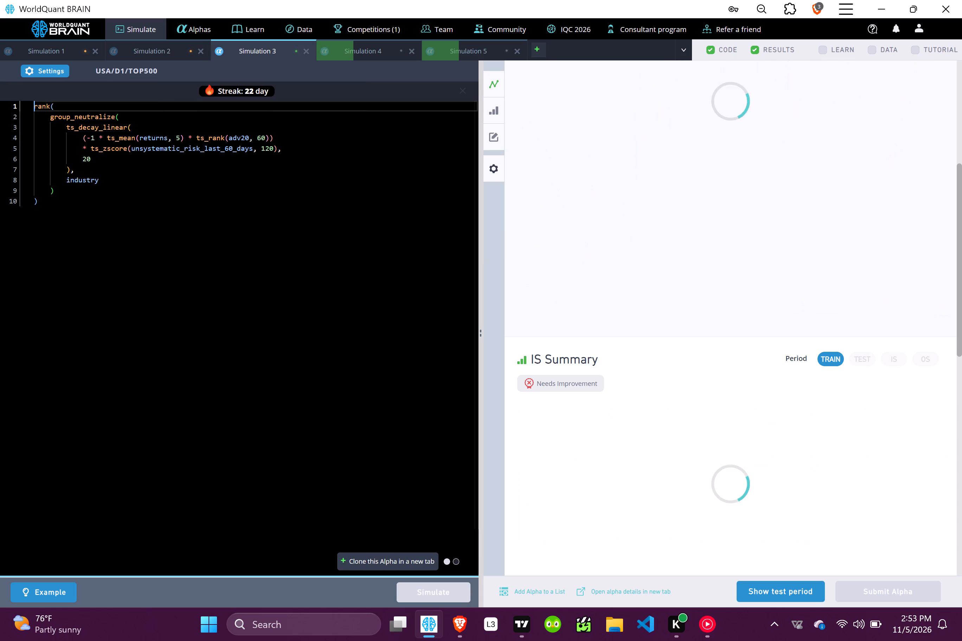
left_click(67, 54)
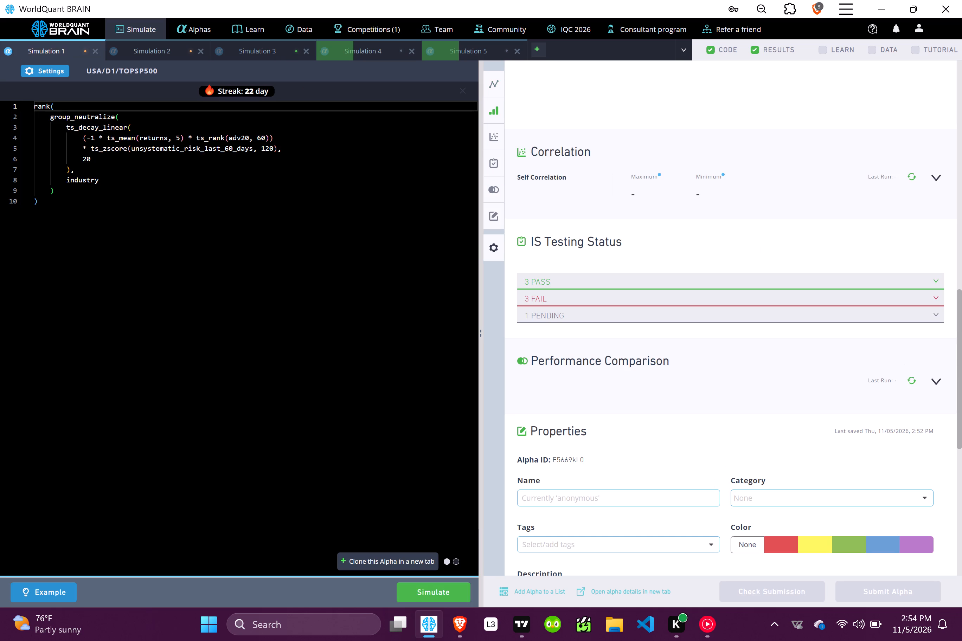
left_click(440, 588)
Open Simulation 3, show its test period, and review the PnL chart, IS Summary and passed IS tests.
left_click(271, 48)
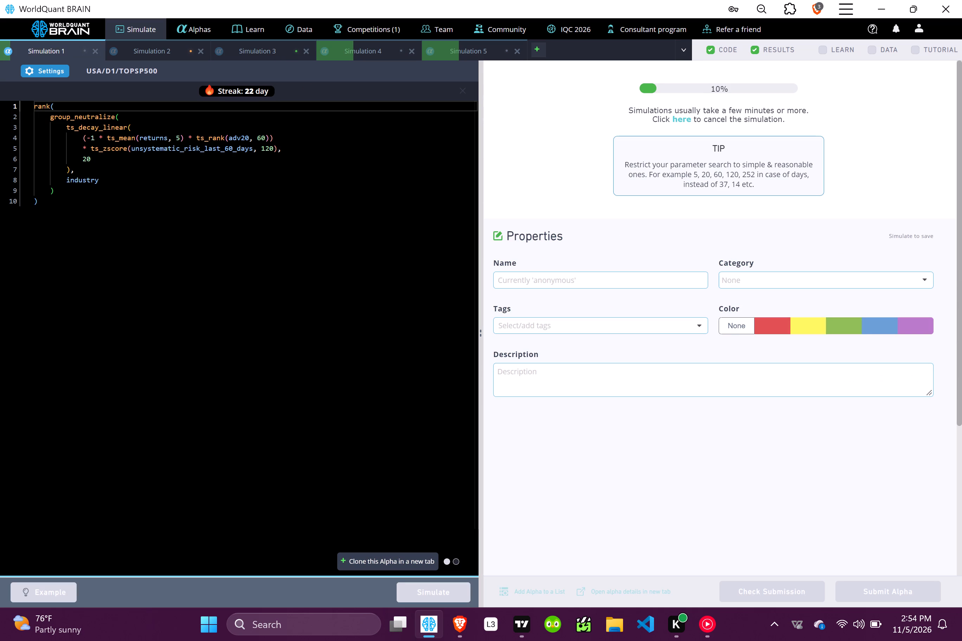
scroll(800, 416, "down", 2)
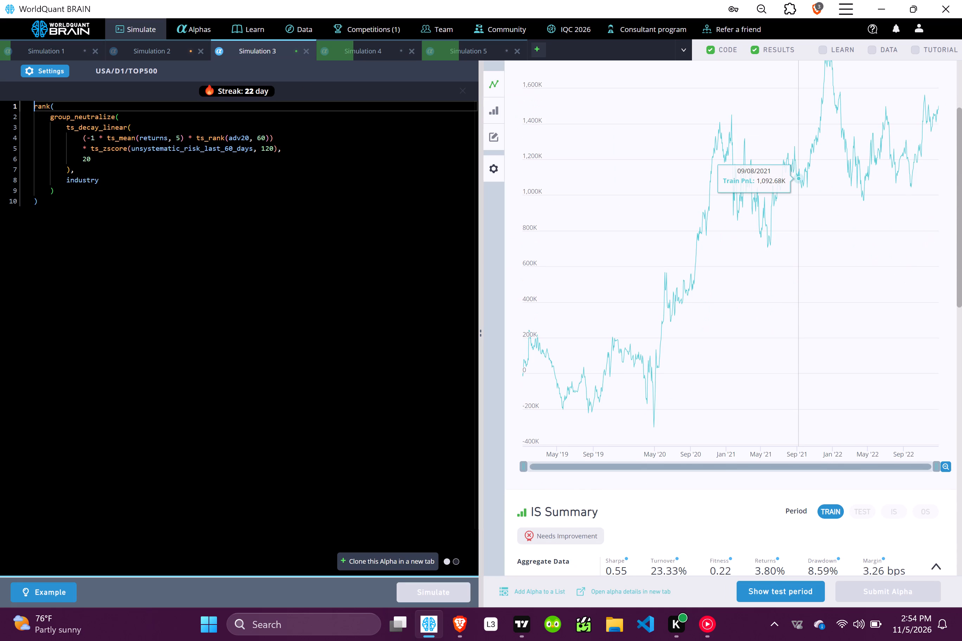
left_click(792, 590)
scroll(779, 488, "down", 1)
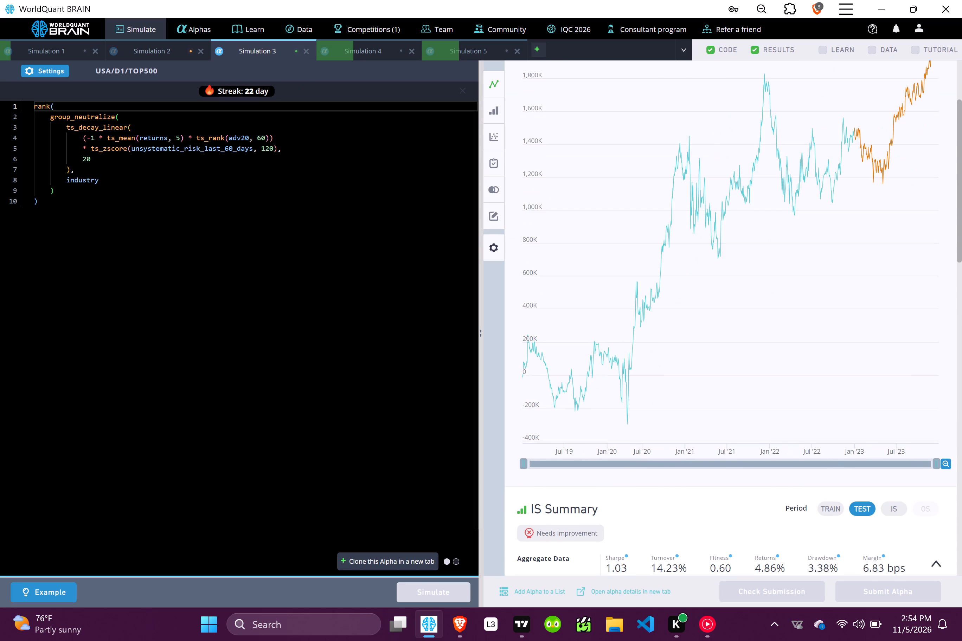
scroll(779, 488, "down", 3)
scroll(640, 507, "down", 1)
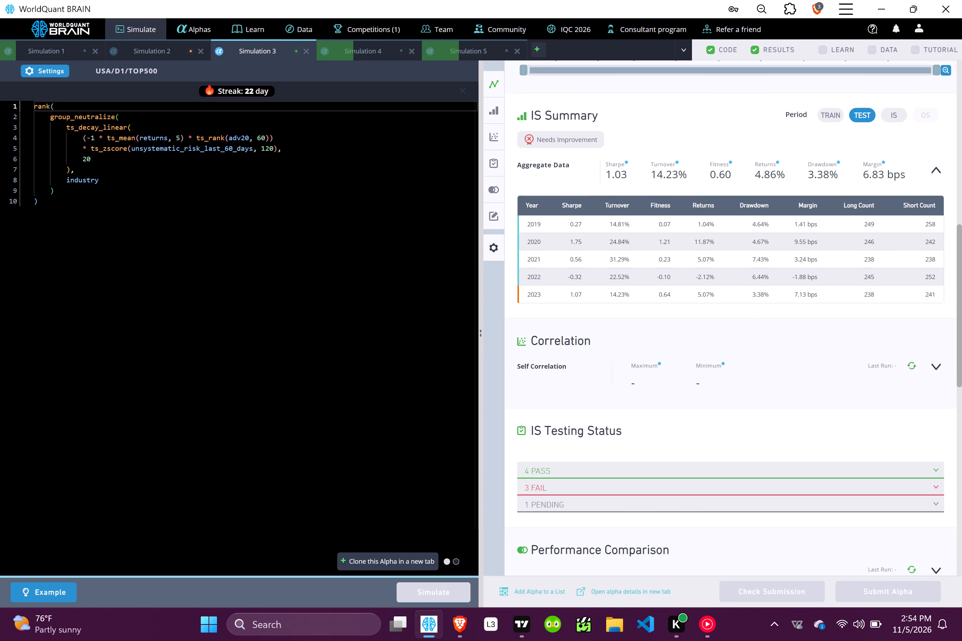
left_click(603, 468)
scroll(603, 468, "down", 1)
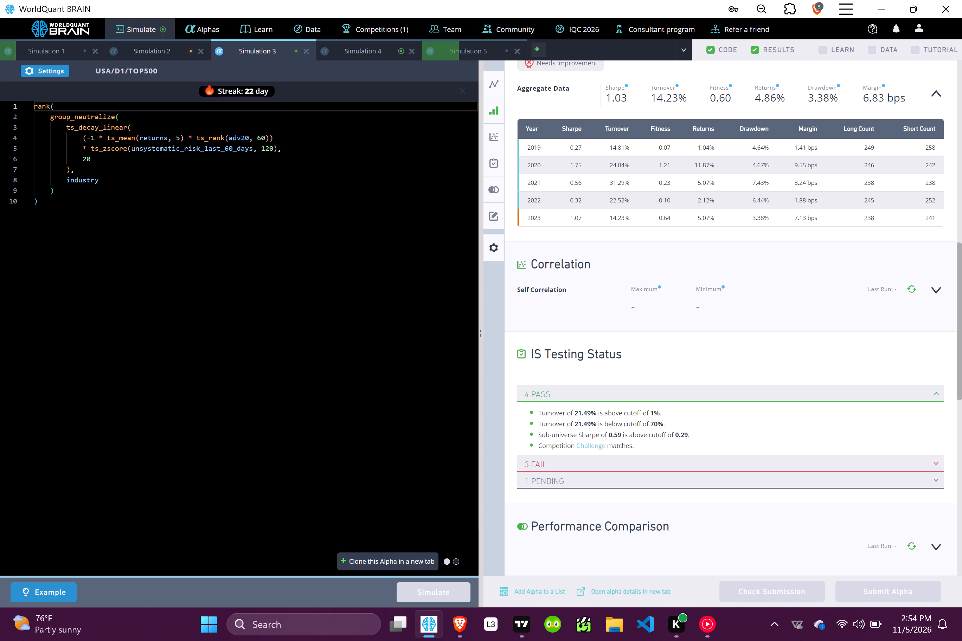
Switch to Simulation 2 and run its simulation with the TOPSP500 universe.
left_click(167, 47)
left_click(425, 586)
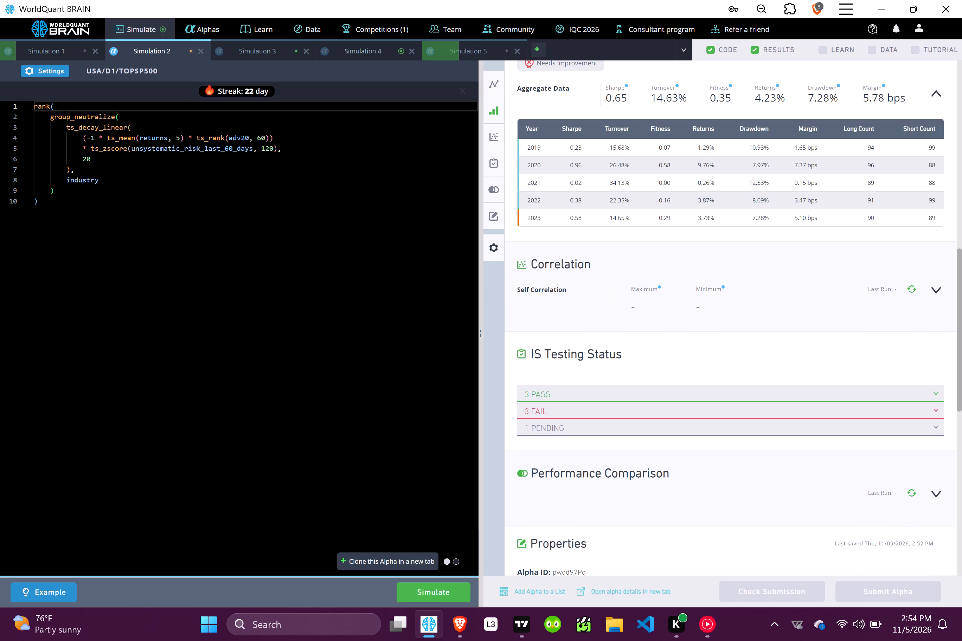
Return to Simulation 3 and examine its IS Summary together with the passed and failed IS tests.
left_click(269, 50)
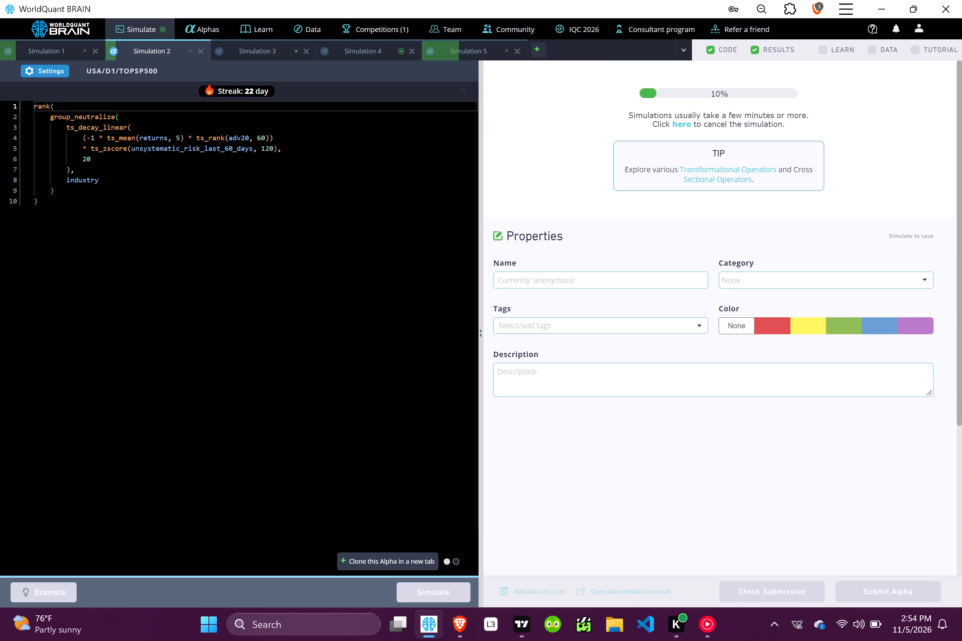
scroll(717, 339, "down", 4)
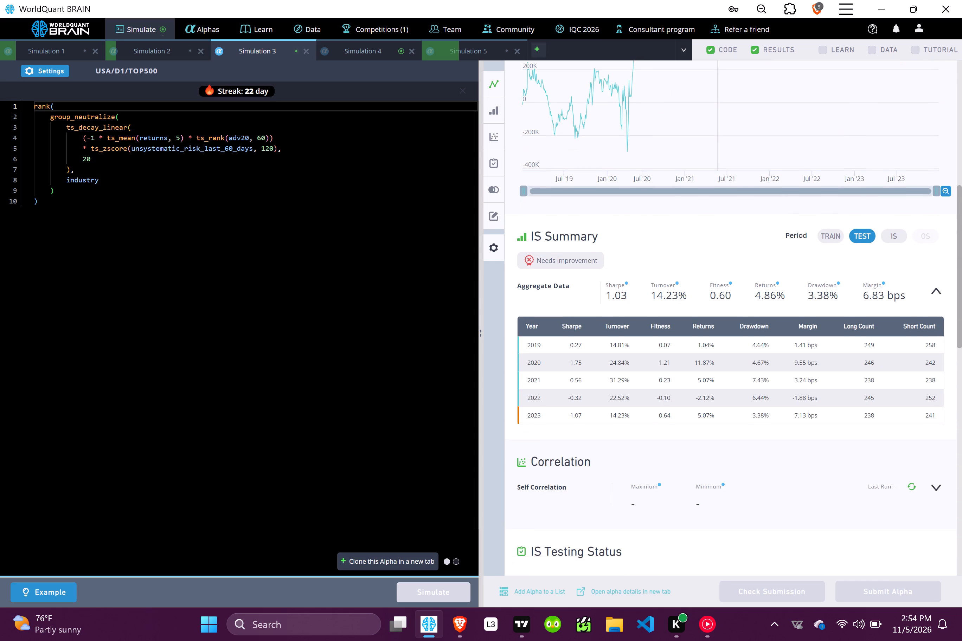
scroll(717, 339, "down", 2)
left_click(649, 473)
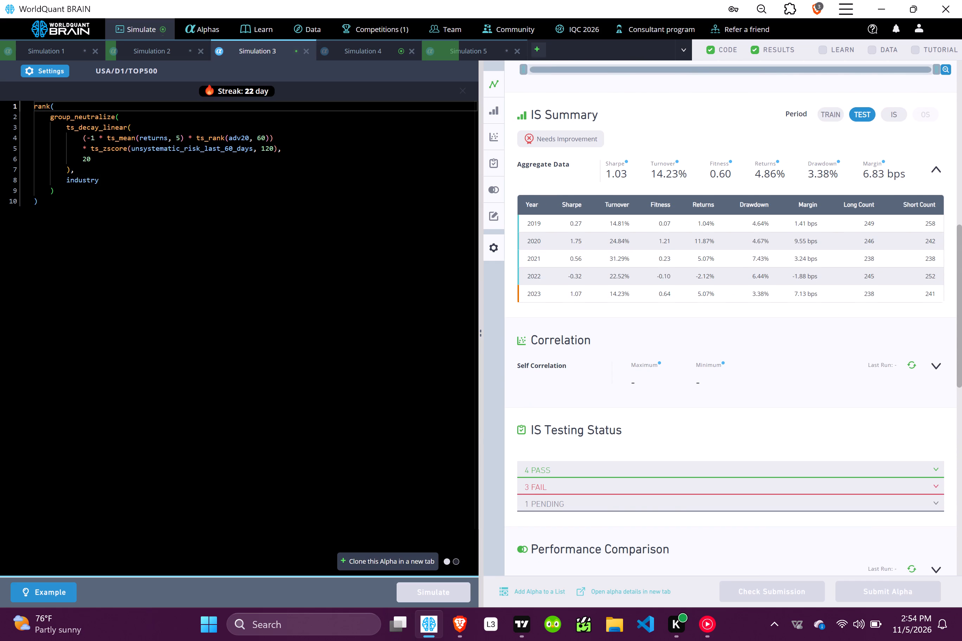
scroll(656, 455, "down", 1)
left_click(640, 454)
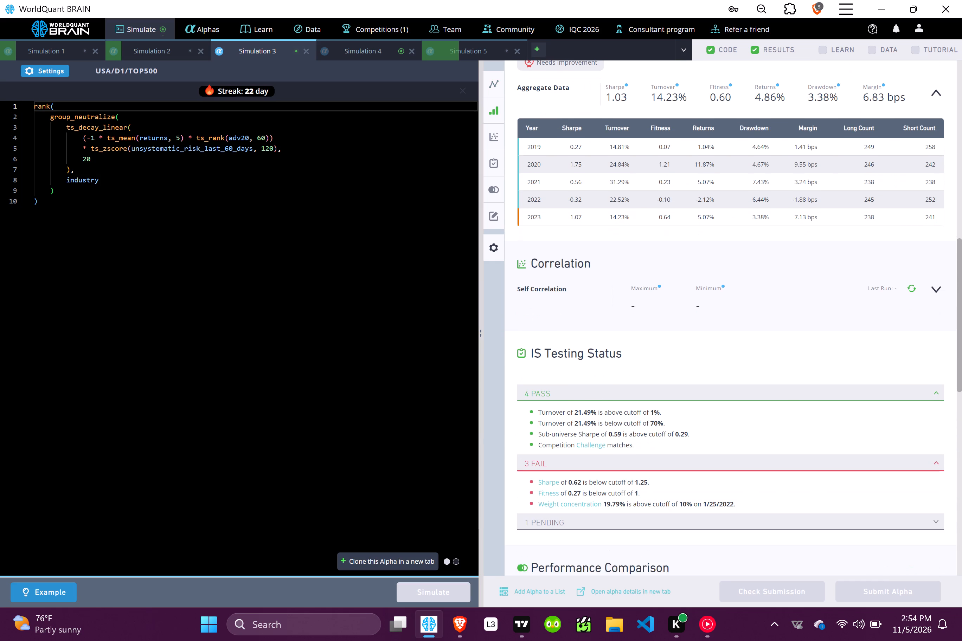
scroll(640, 454, "down", 1)
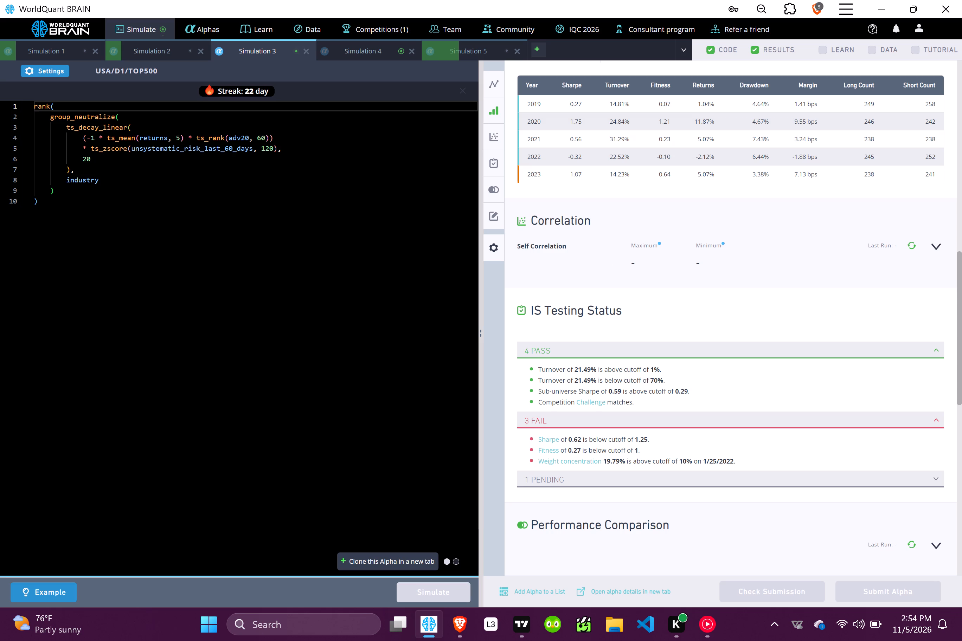
scroll(796, 396, "up", 1)
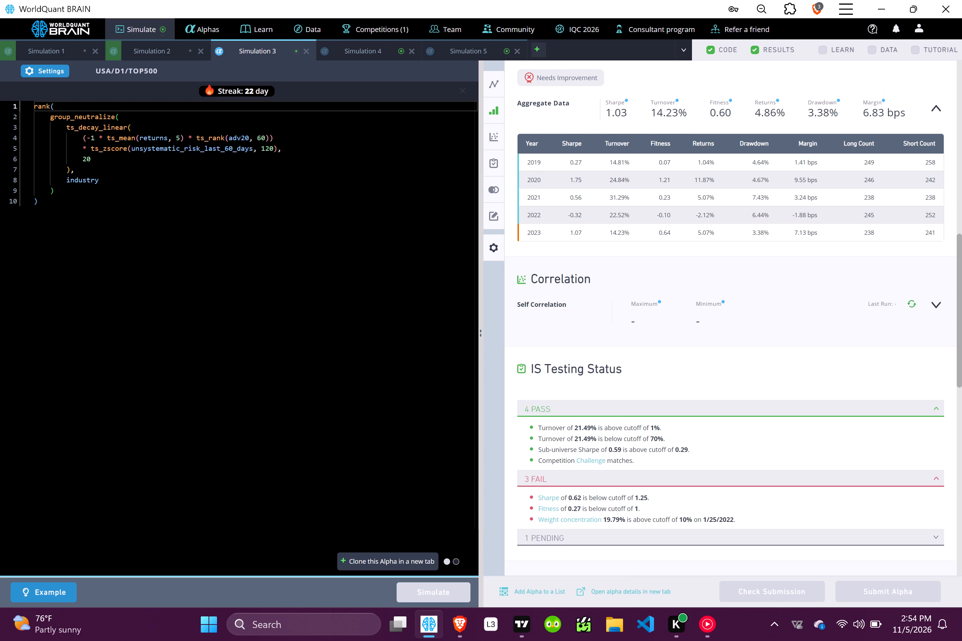
scroll(796, 396, "down", 2)
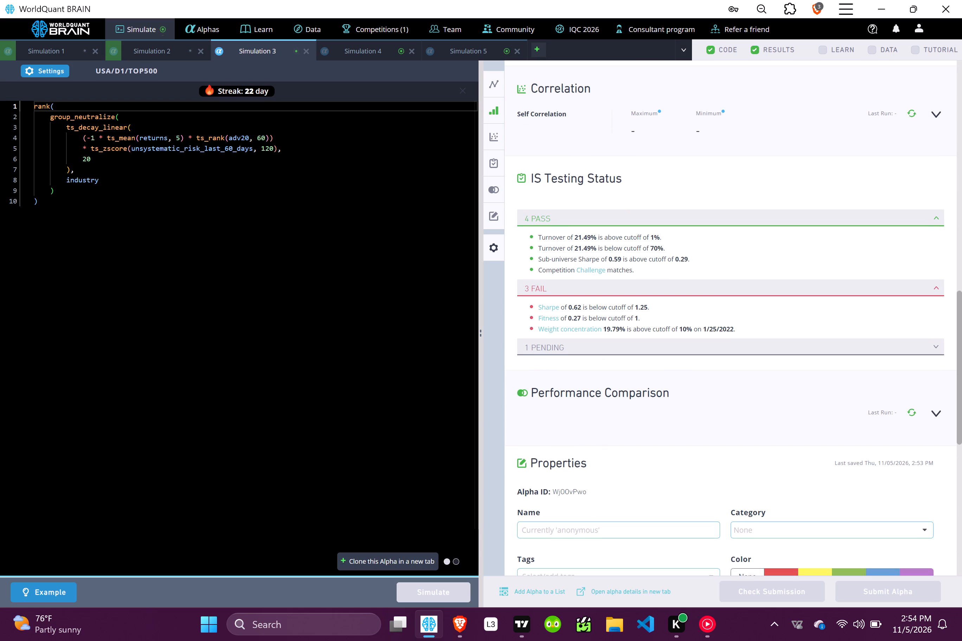
Change Simulation 3's universe to TOP200, apply the settings and run the simulation.
left_click(49, 73)
left_click(231, 188)
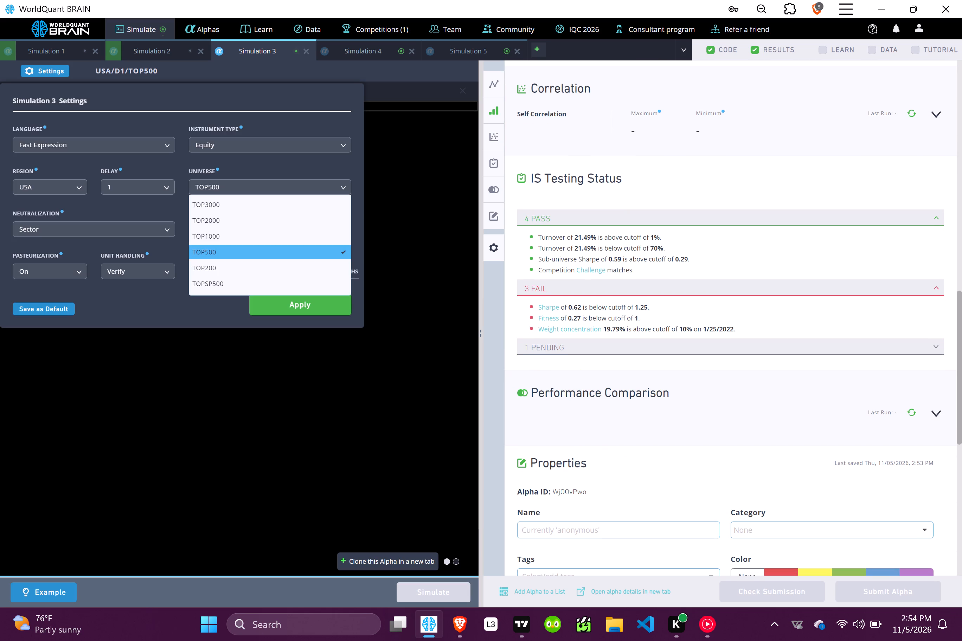
left_click(217, 267)
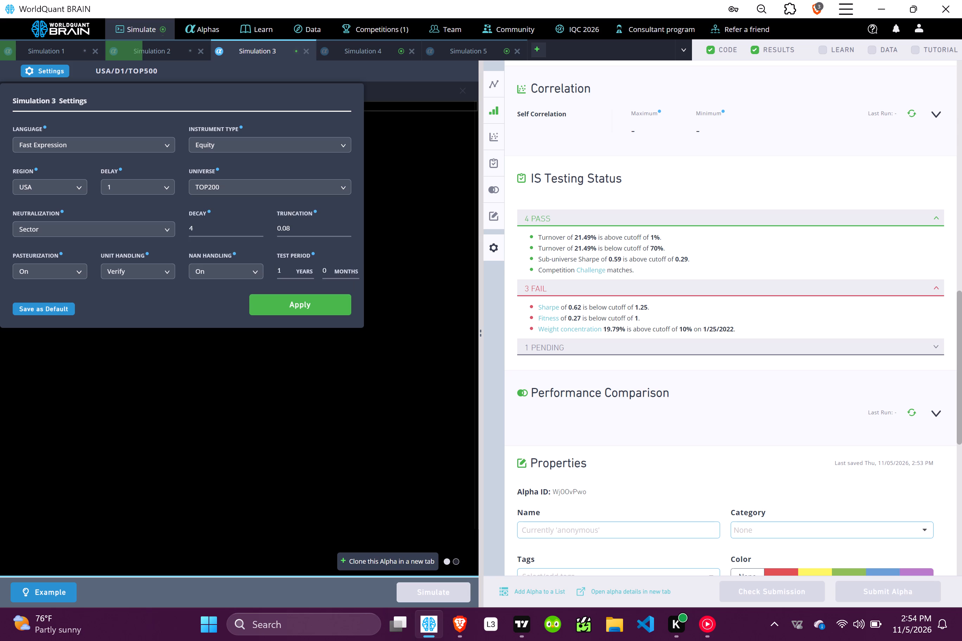
left_click(314, 299)
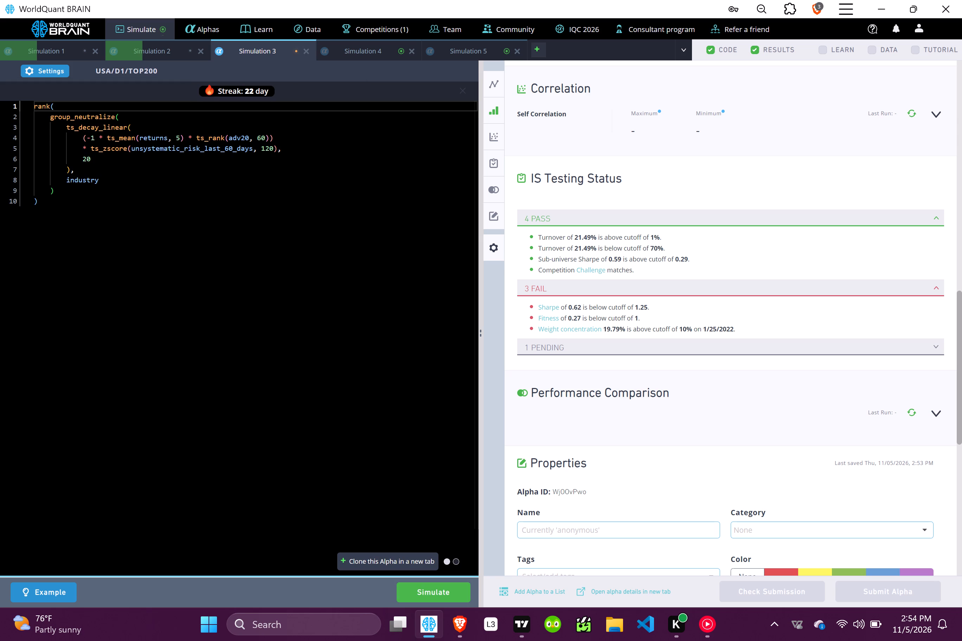
left_click(445, 589)
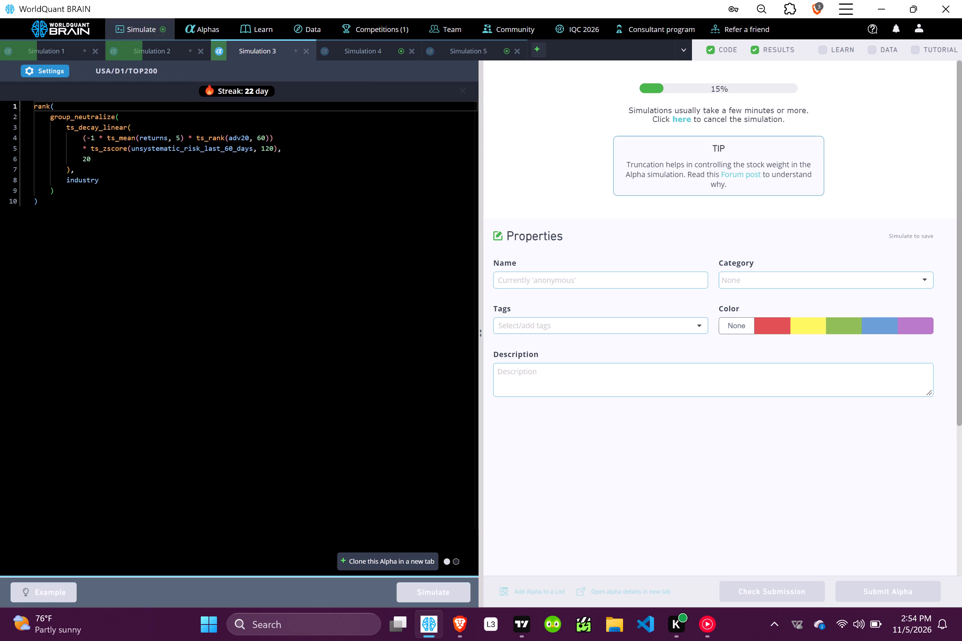
Open Simulation 4, show its test period, and review the PnL chart, IS Summary and failed IS tests.
left_click(362, 45)
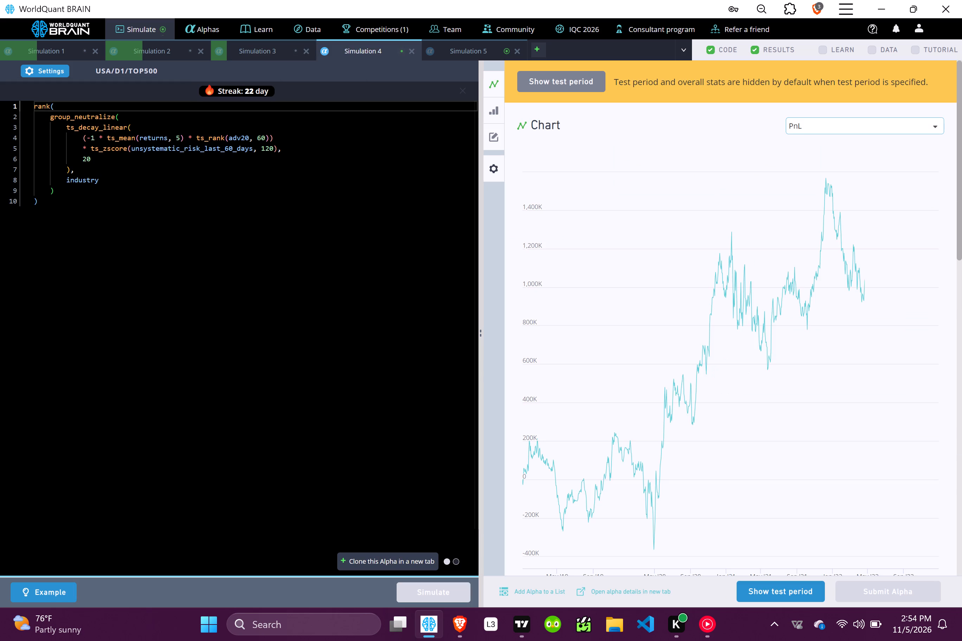
left_click(782, 590)
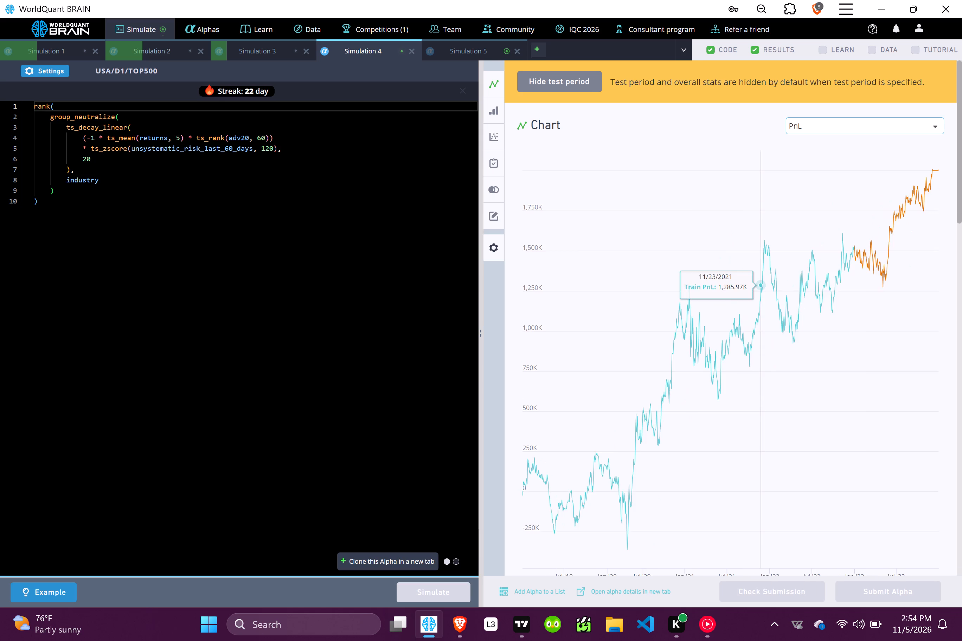
scroll(762, 473, "down", 3)
scroll(762, 473, "up", 3)
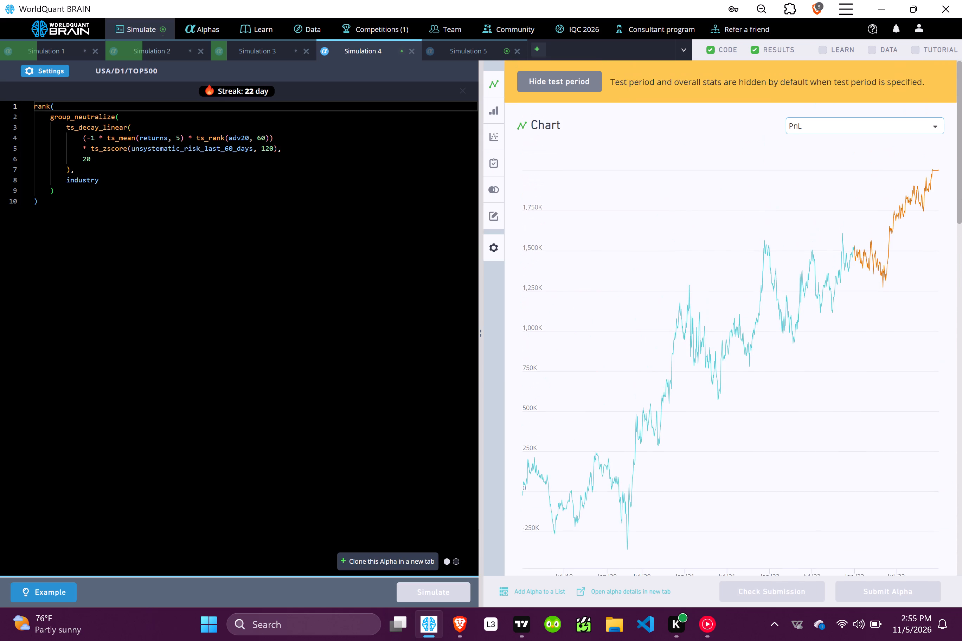
scroll(762, 473, "down", 4)
scroll(705, 463, "down", 1)
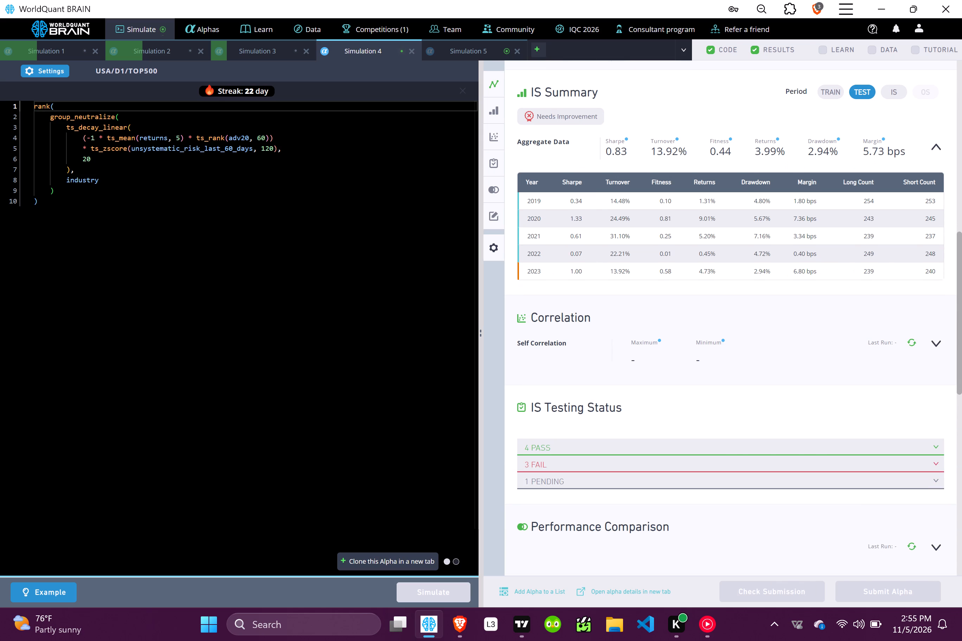
left_click(673, 461)
scroll(675, 393, "down", 1)
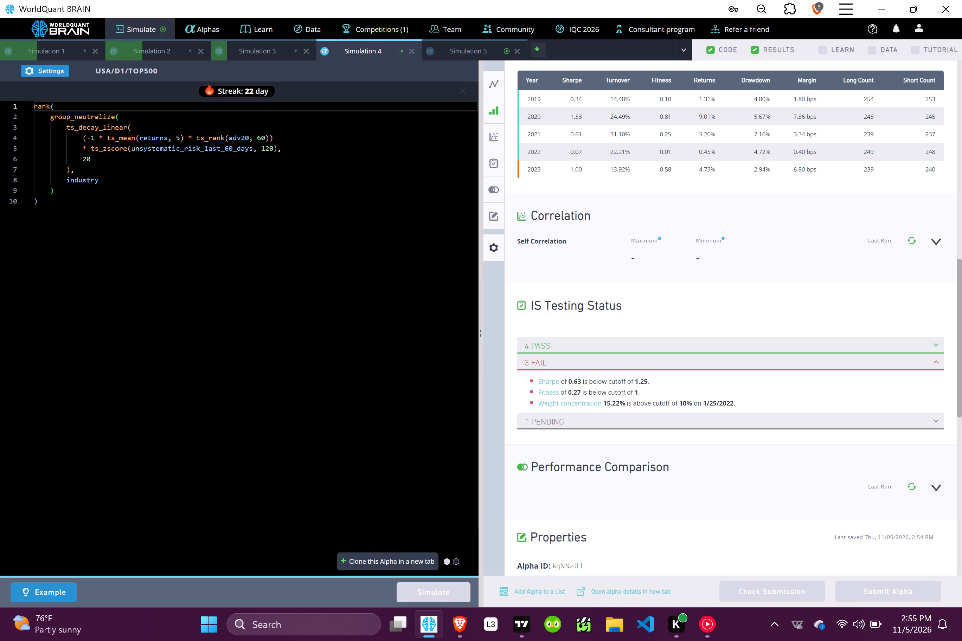
Change Simulation 4's universe to TOP200, apply the settings and run the simulation.
scroll(675, 393, "up", 1)
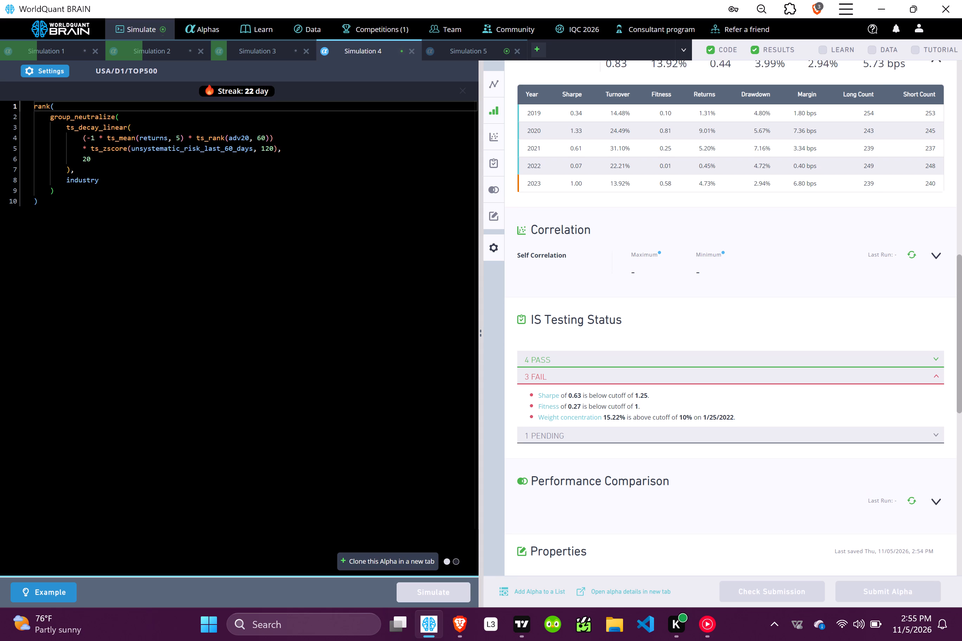
scroll(675, 393, "up", 1)
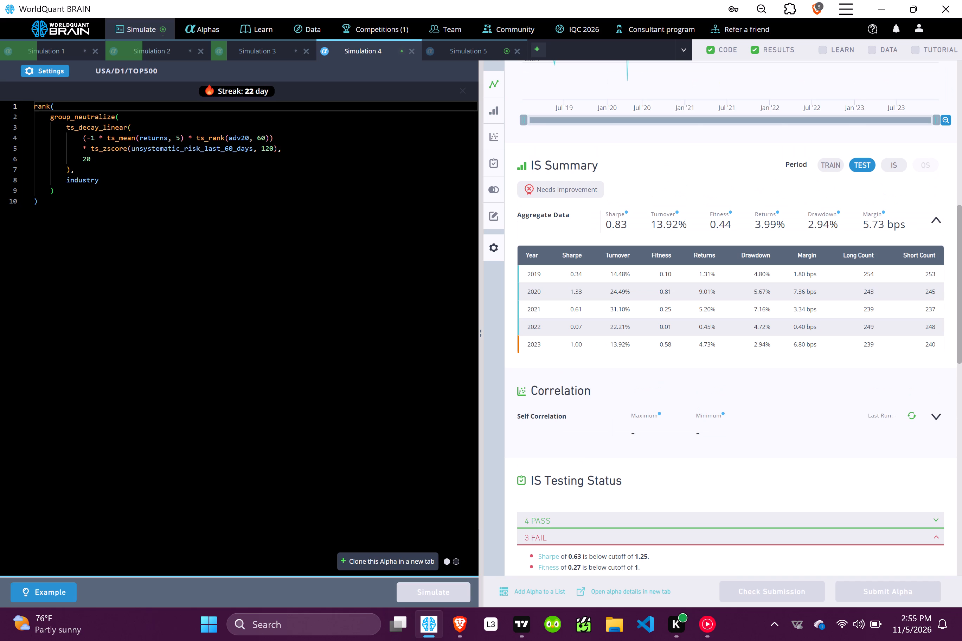
scroll(675, 393, "up", 3)
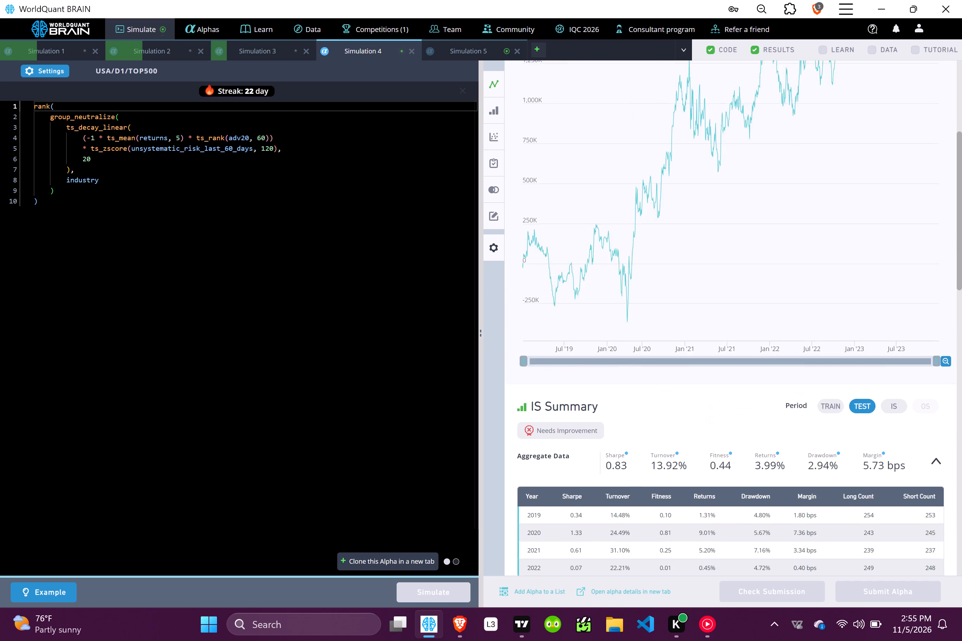
scroll(675, 393, "up", 3)
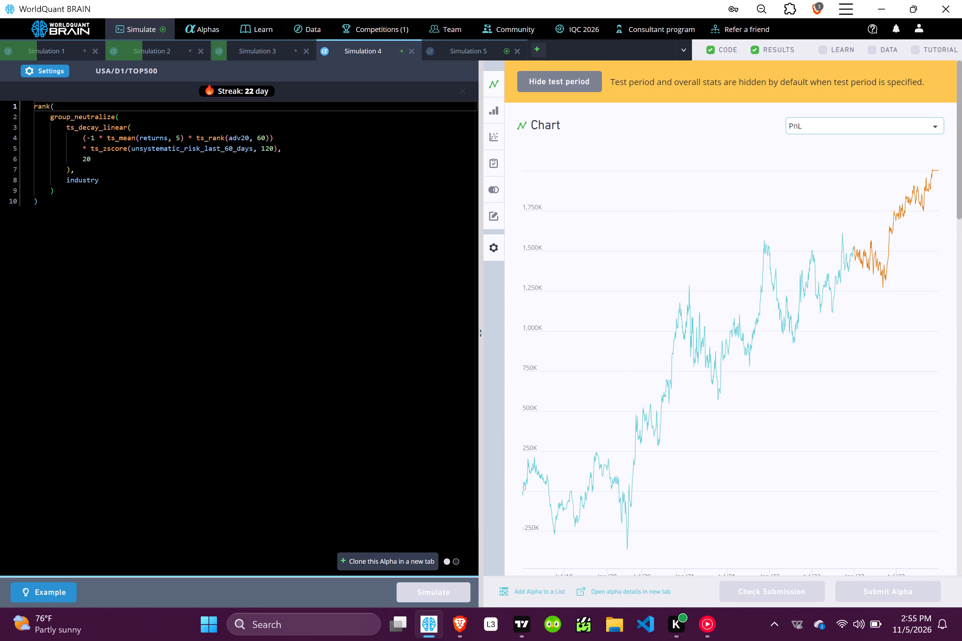
left_click(53, 66)
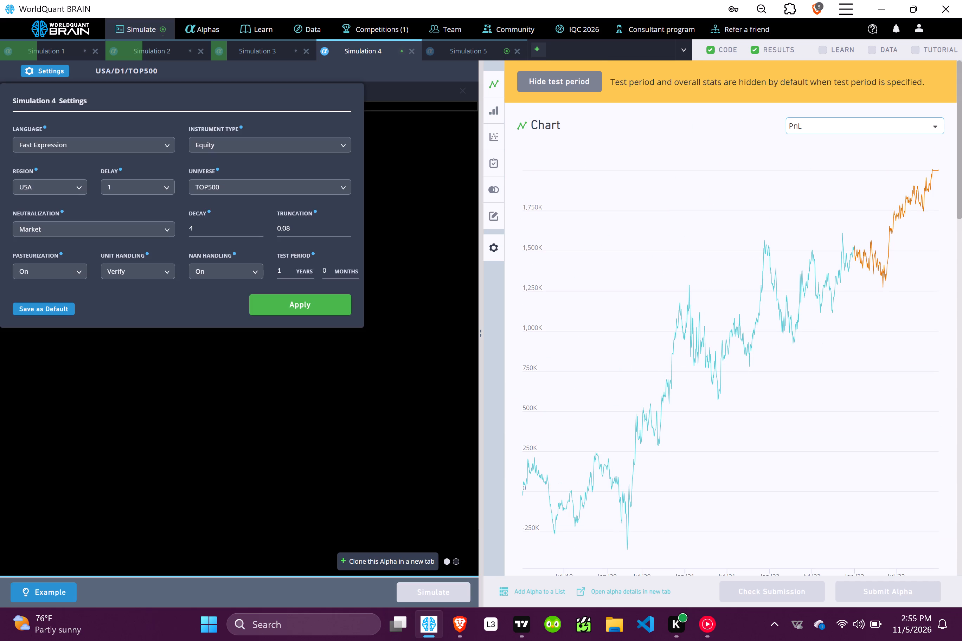
left_click(268, 183)
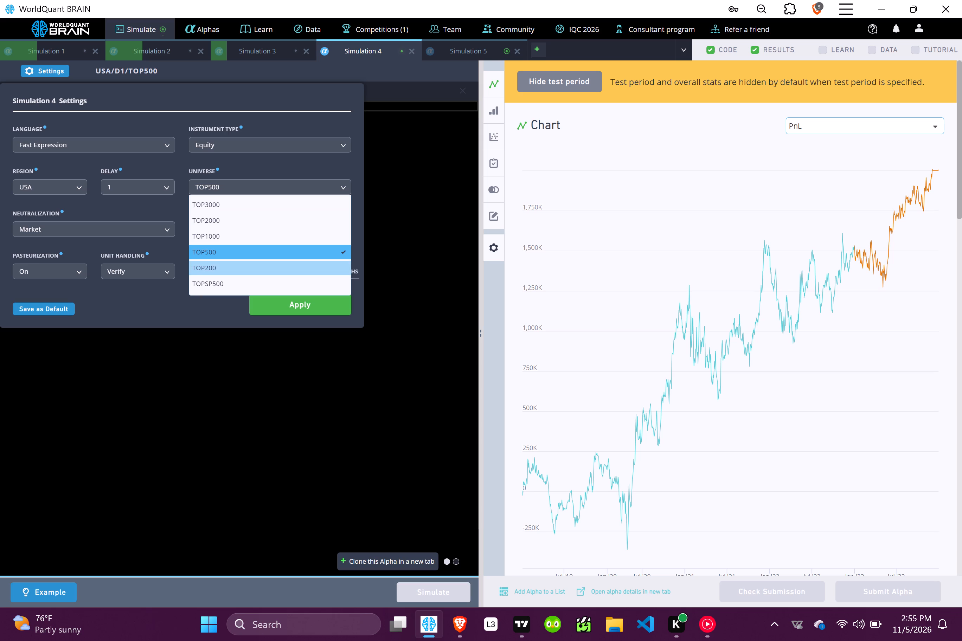
left_click(210, 271)
left_click(300, 310)
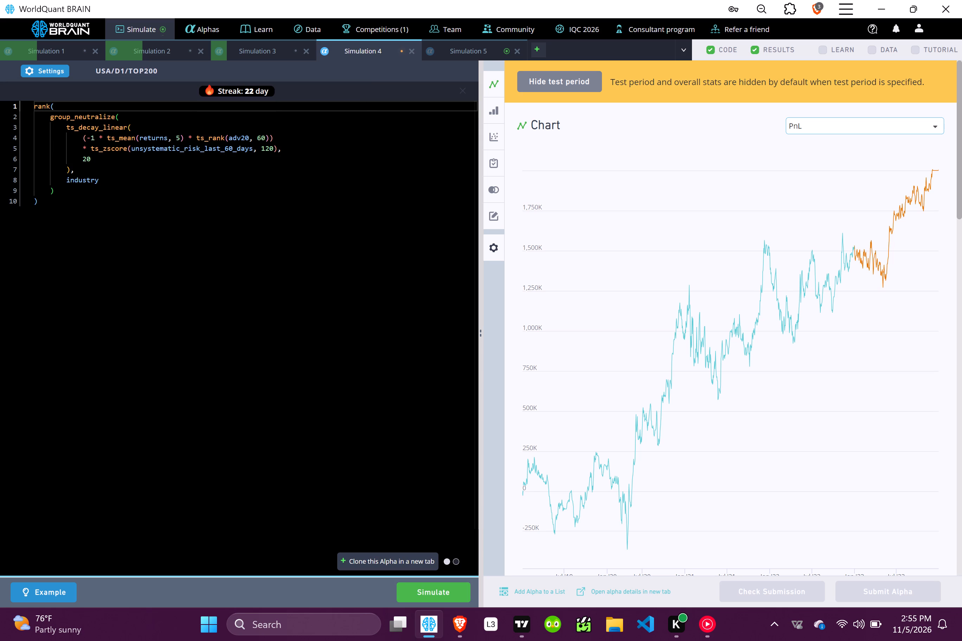
left_click(428, 591)
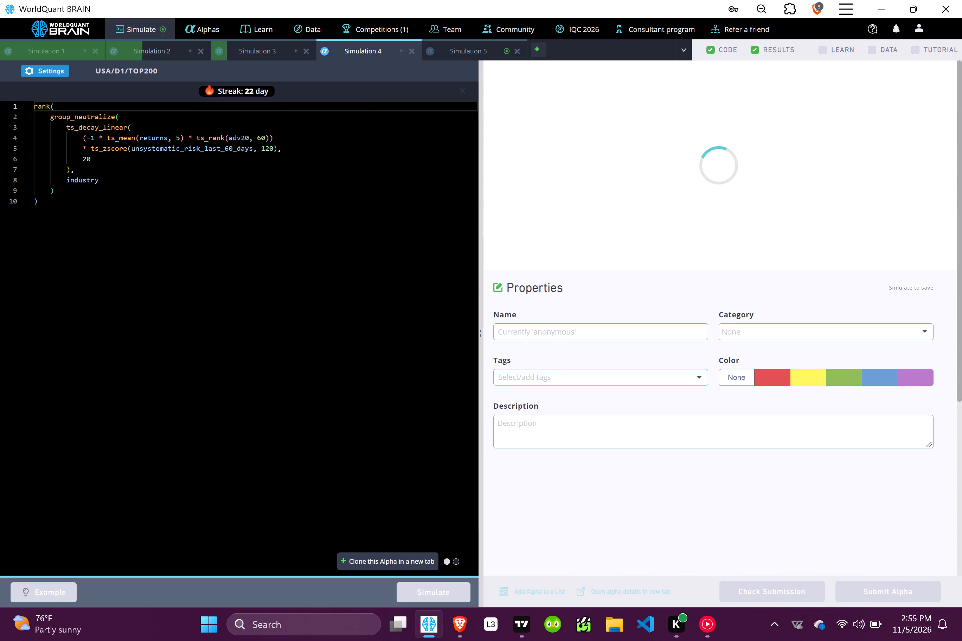
Open Simulation 5, show its test period, and review the PnL chart and IS Summary.
left_click(457, 53)
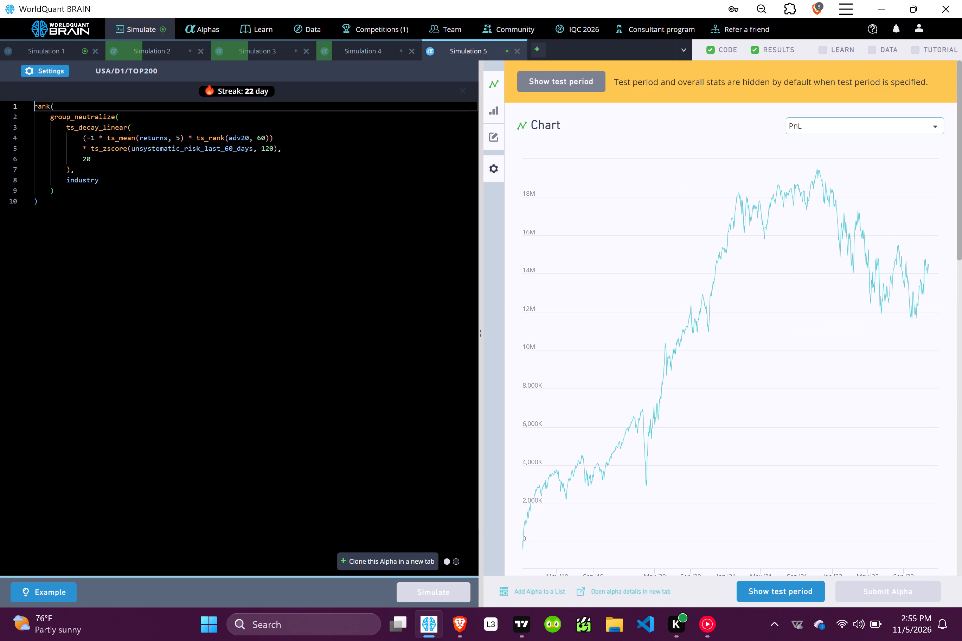
left_click(767, 587)
scroll(740, 479, "down", 5)
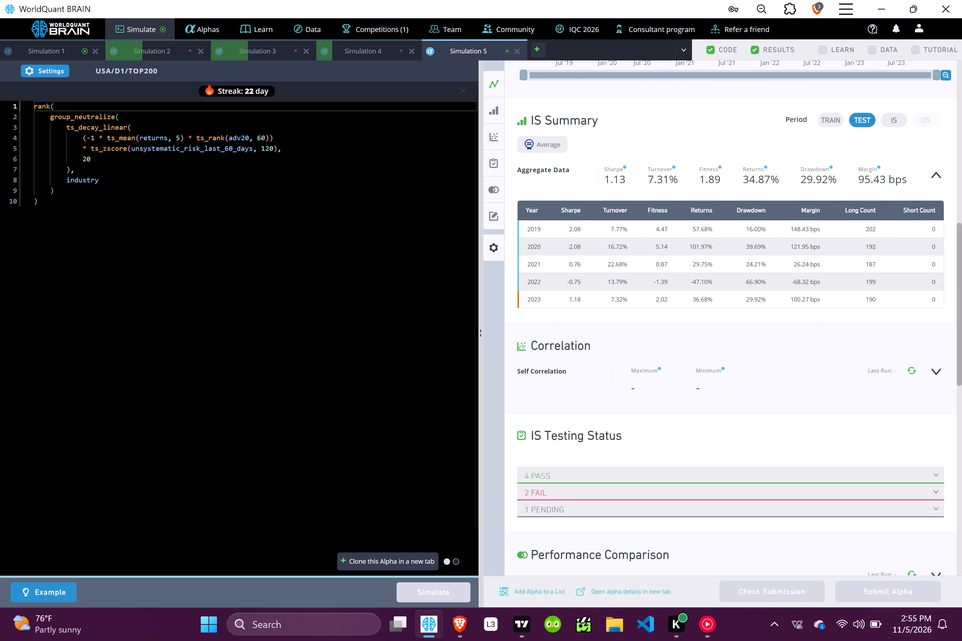
Change Simulation 5's universe to TOPSP500, apply the settings and run the simulation.
left_click(45, 75)
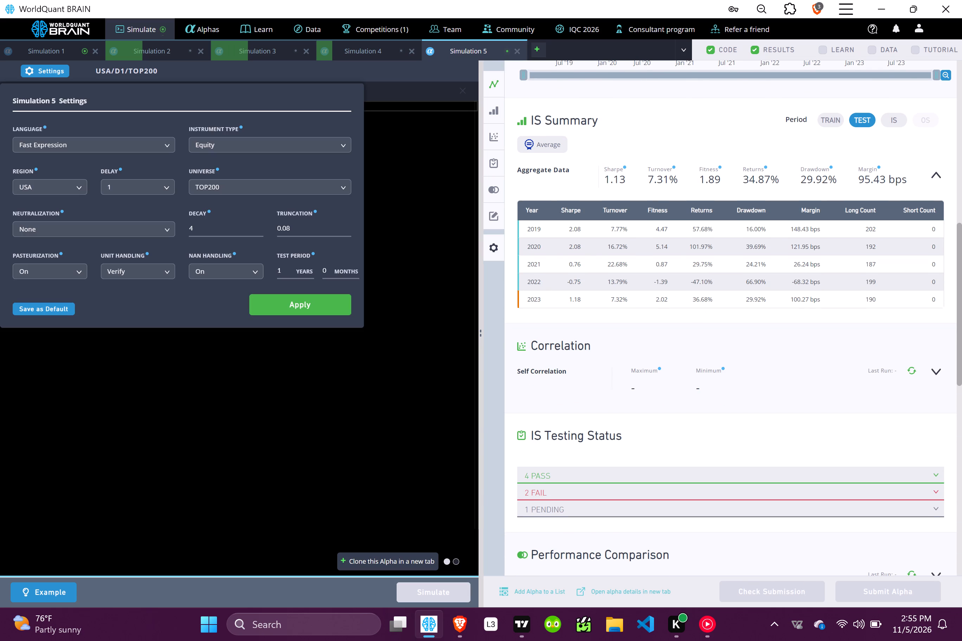
left_click(274, 180)
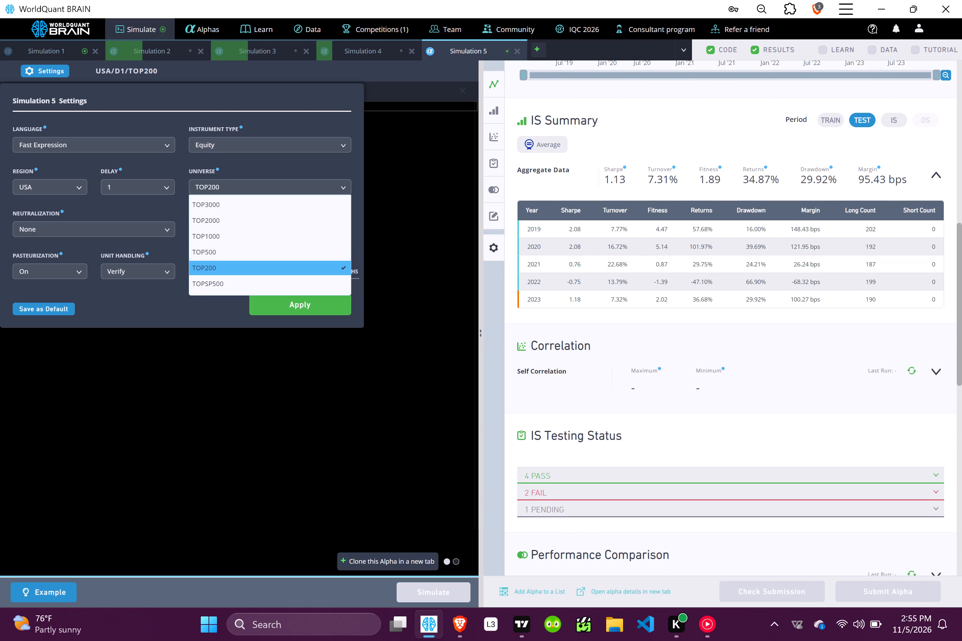
left_click(215, 283)
left_click(294, 302)
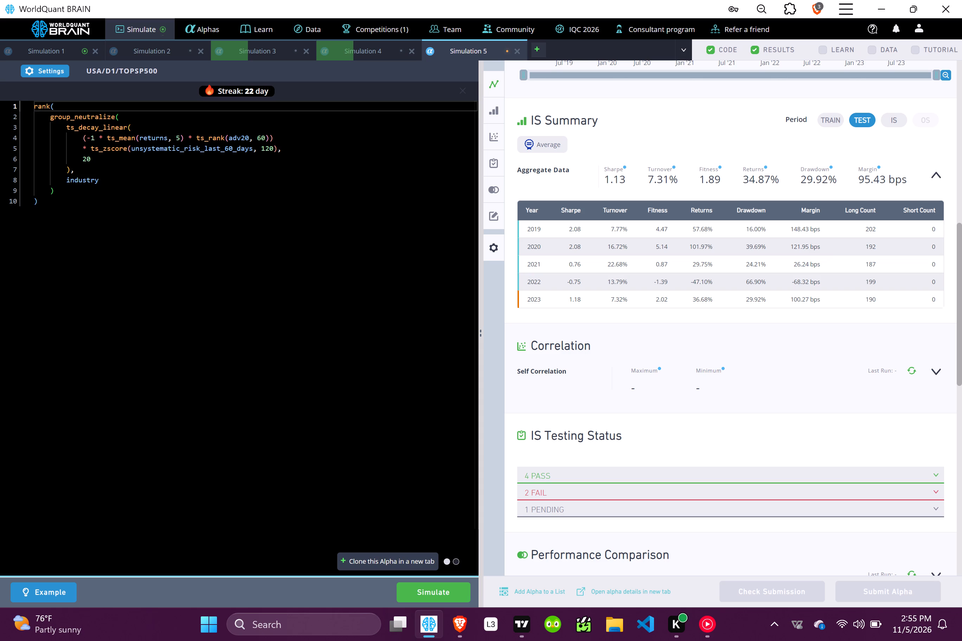
left_click(433, 595)
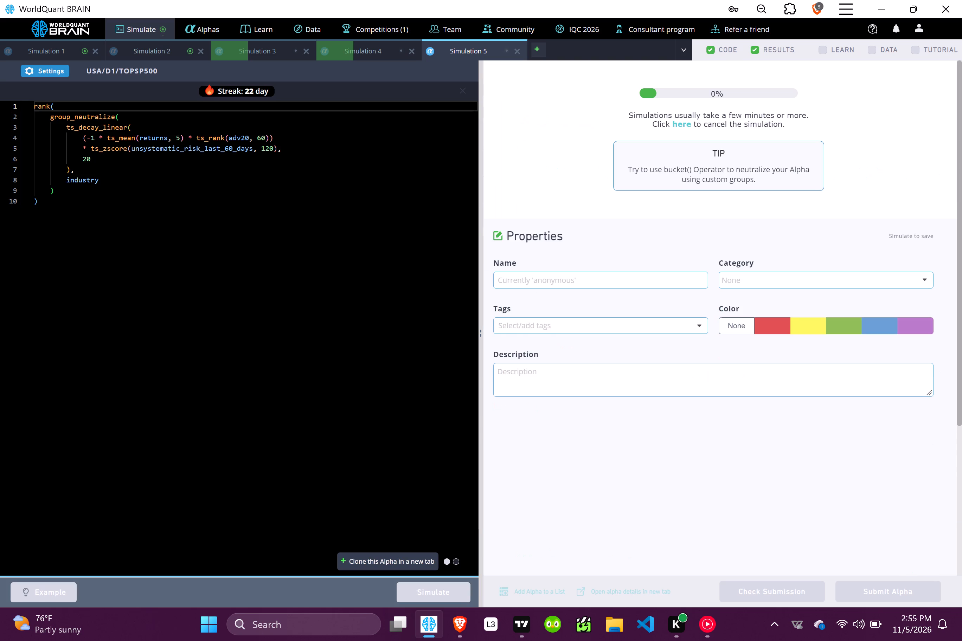
Open Simulation 1, show its test period, and review the PnL chart and IS Summary.
left_click(46, 57)
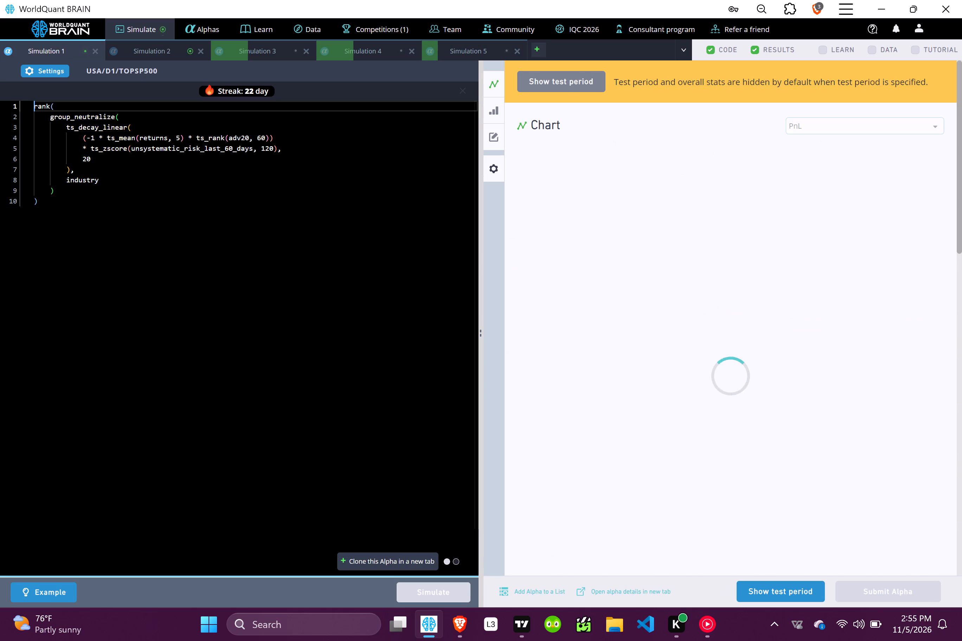
left_click(784, 591)
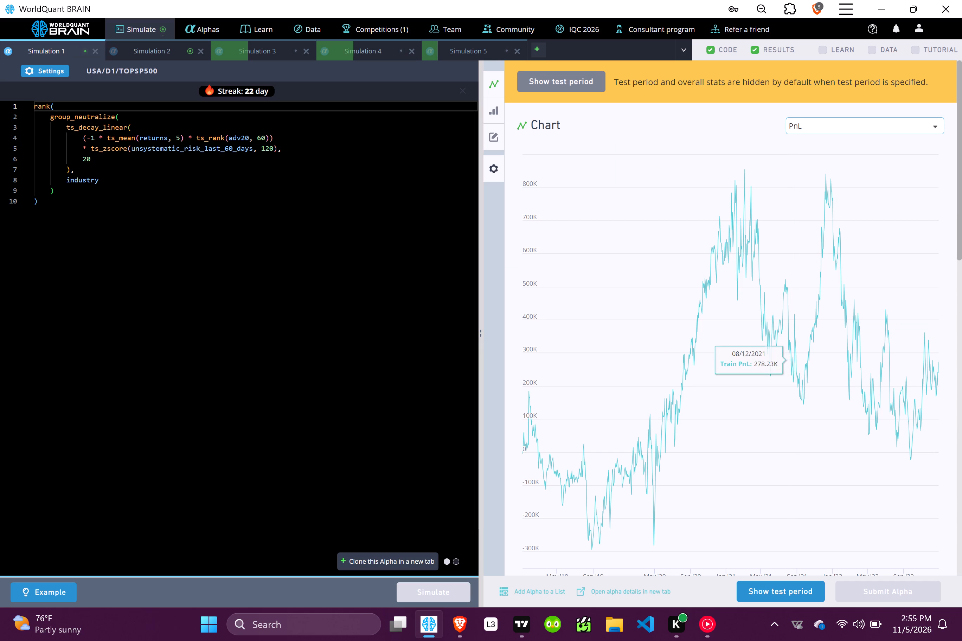
scroll(747, 461, "down", 4)
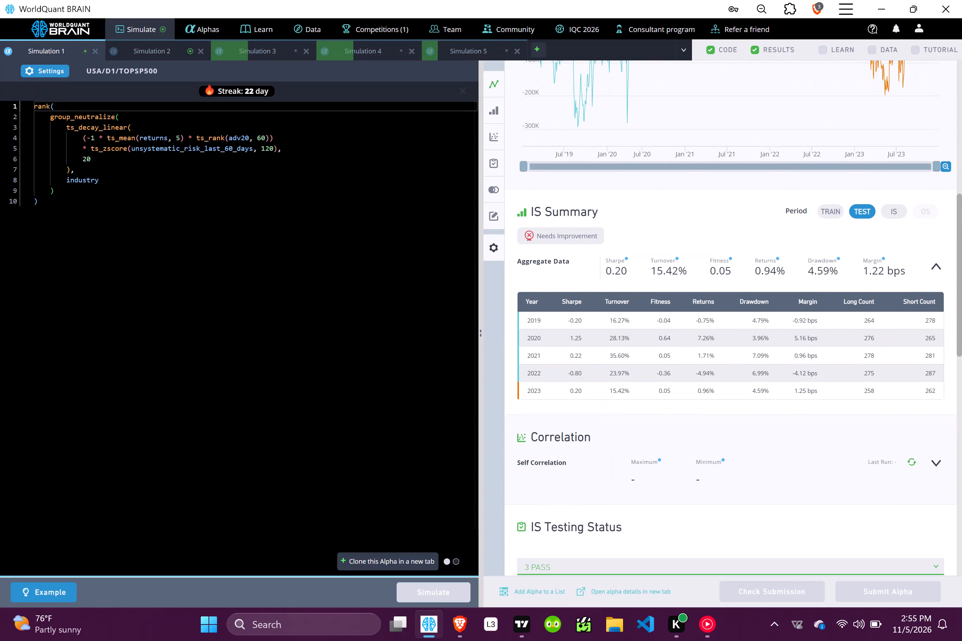
Change Simulation 1's universe to TOP200, apply the settings and try to run the simulation.
left_click(55, 76)
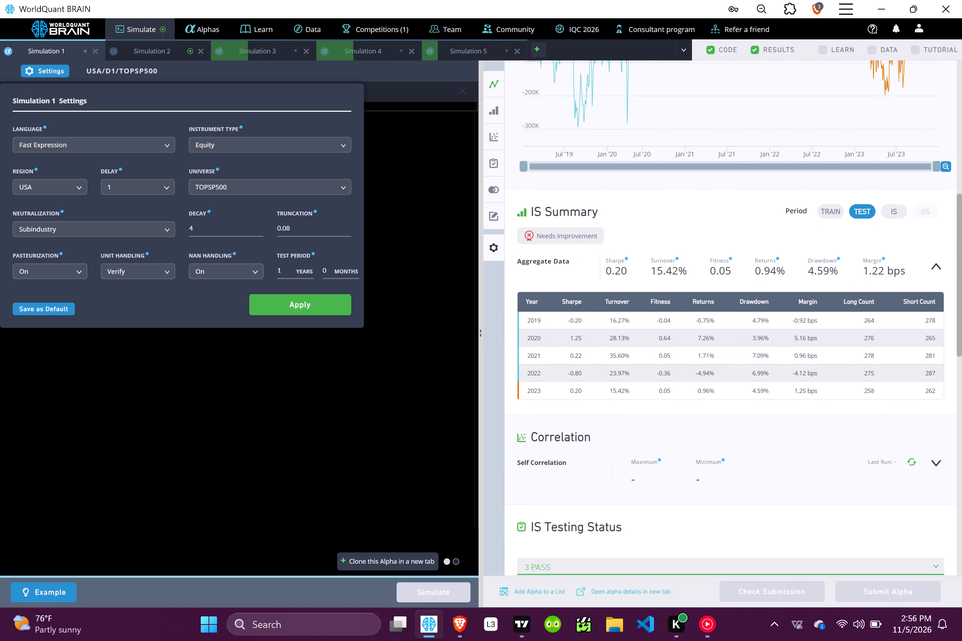
left_click(247, 189)
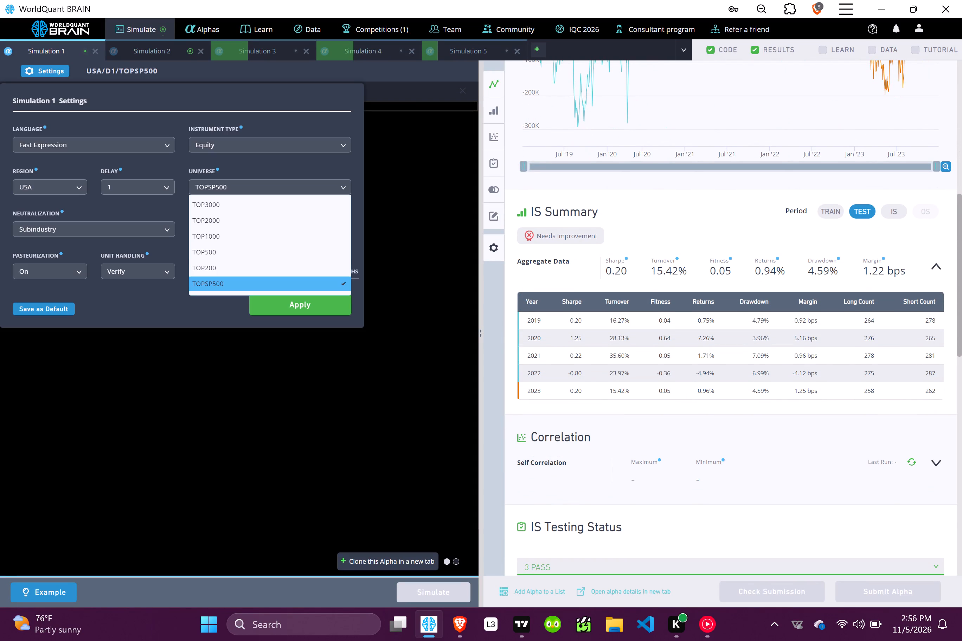
left_click(220, 261)
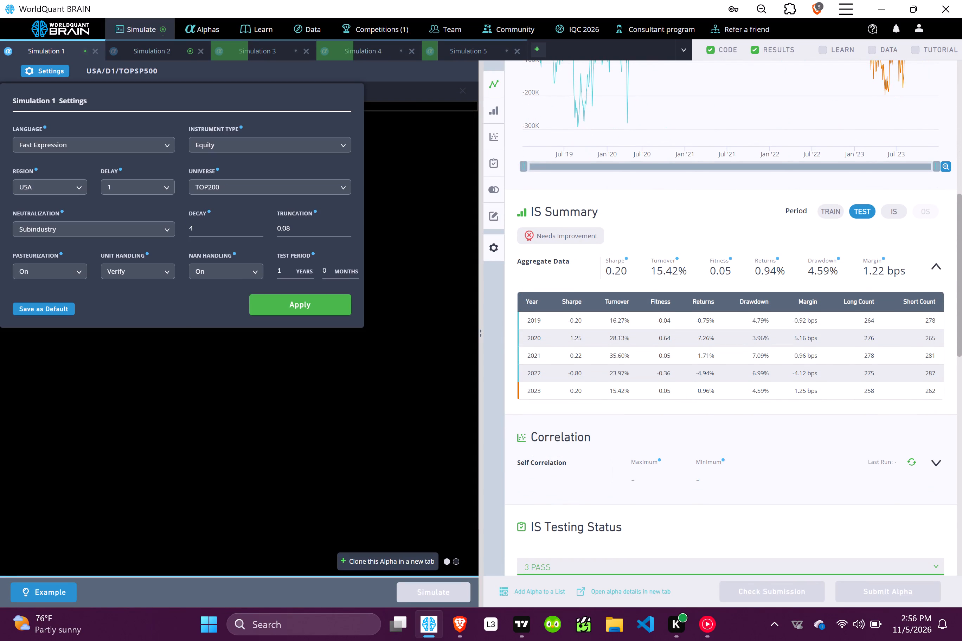
left_click(283, 298)
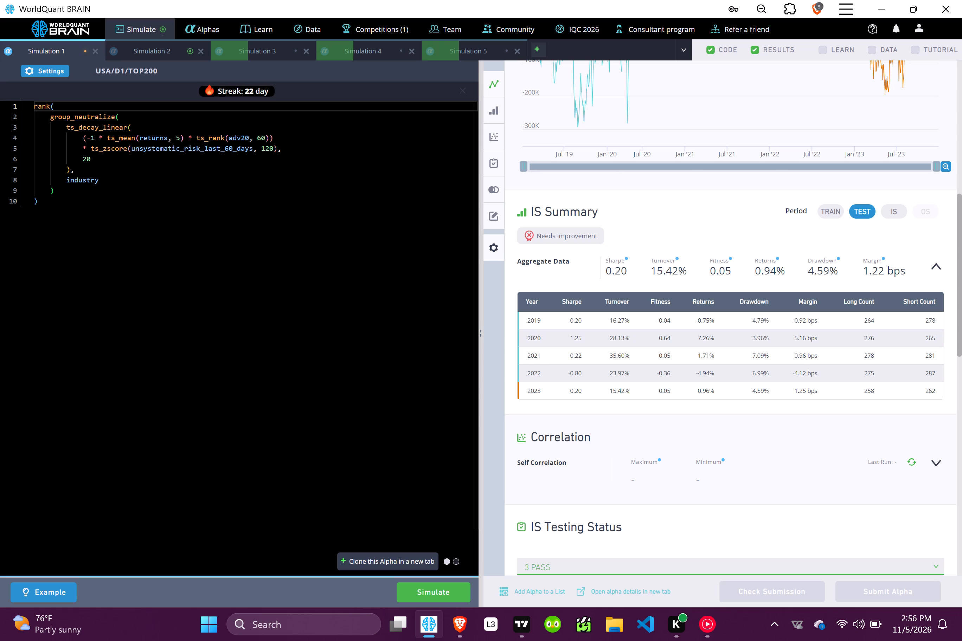
left_click(439, 593)
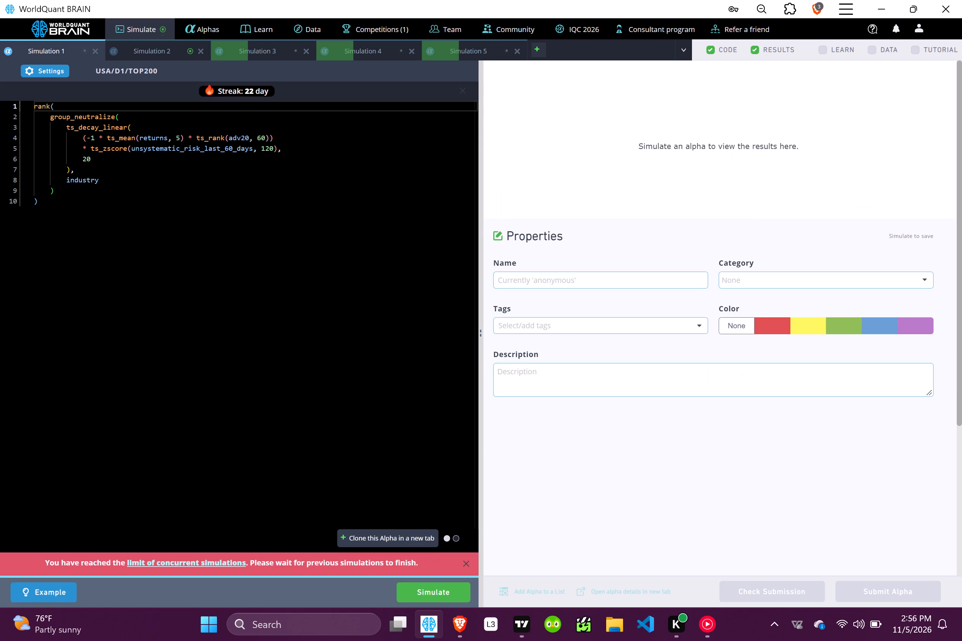
Open Simulation 2, review its PnL chart and training IS Summary, and show the test period results.
left_click(162, 53)
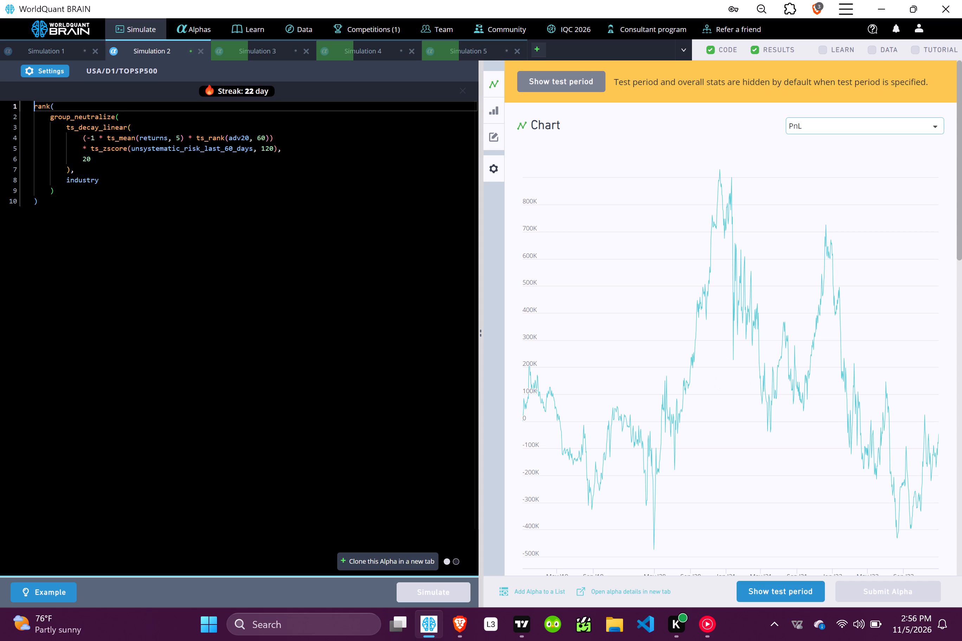
scroll(622, 433, "down", 4)
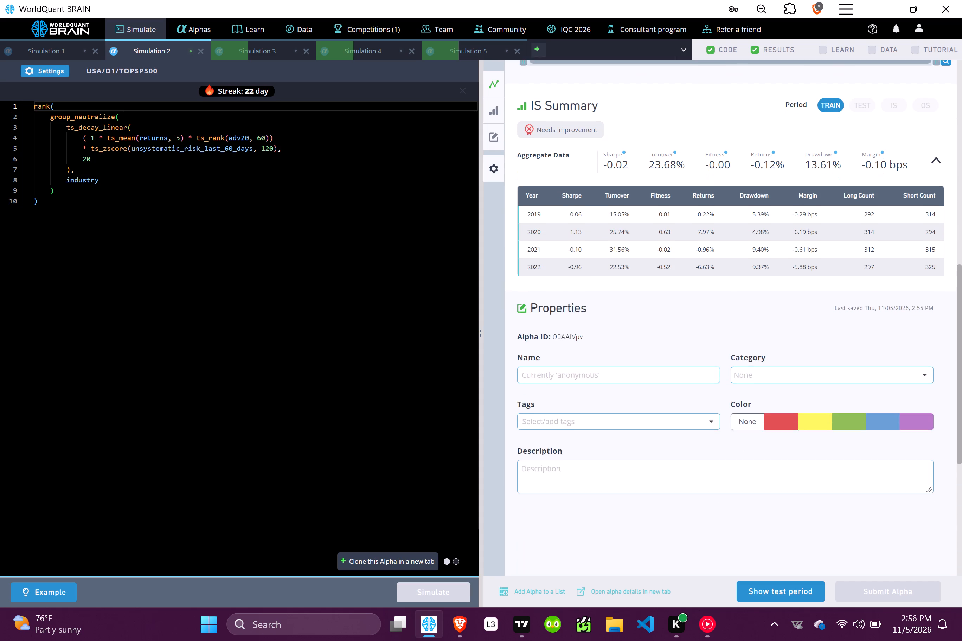
left_click(763, 597)
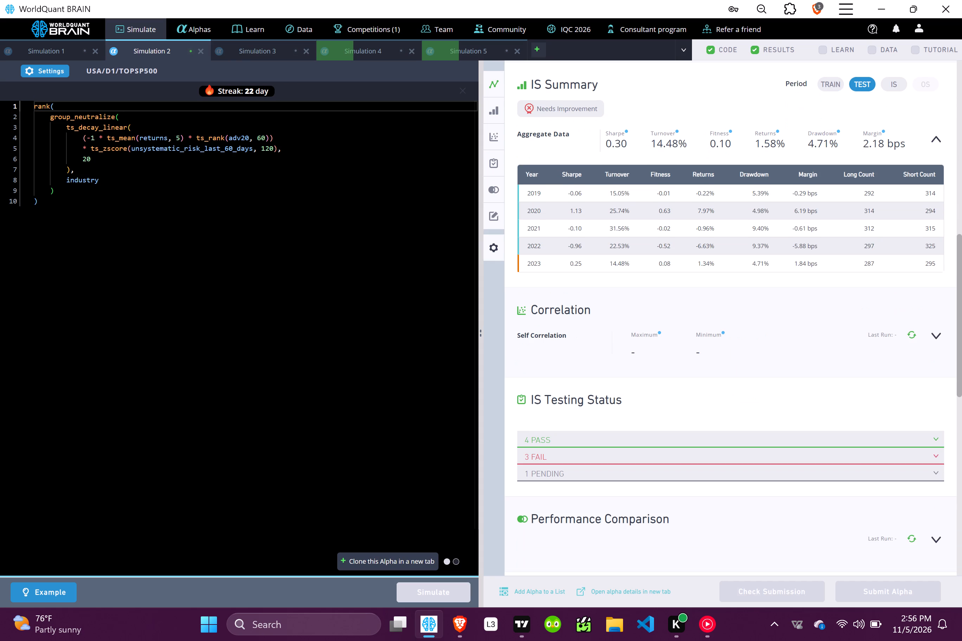
Set Simulation 2's universe to TOP200 and apply the settings.
left_click(44, 70)
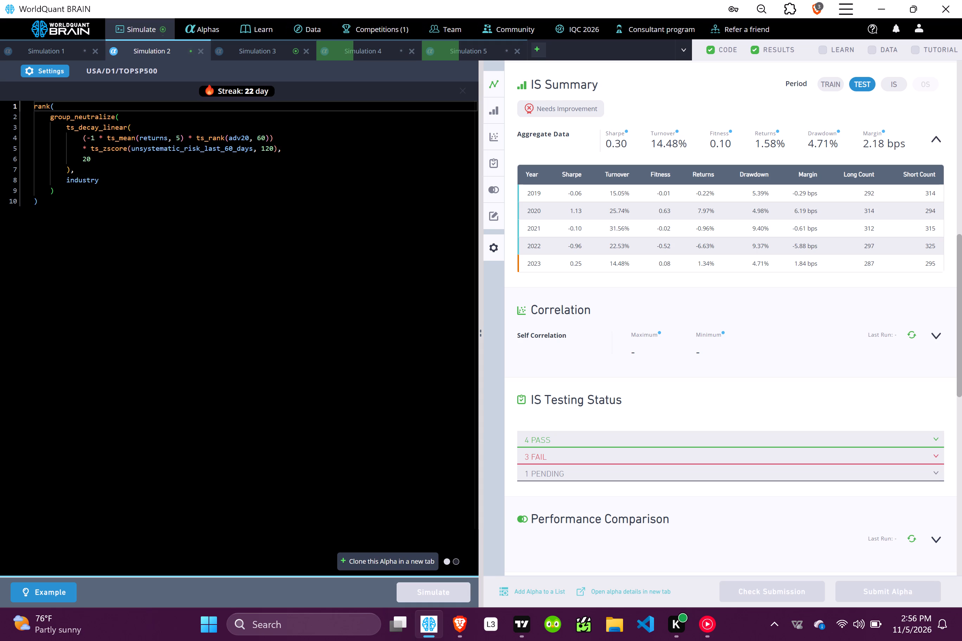
left_click(245, 189)
left_click(211, 263)
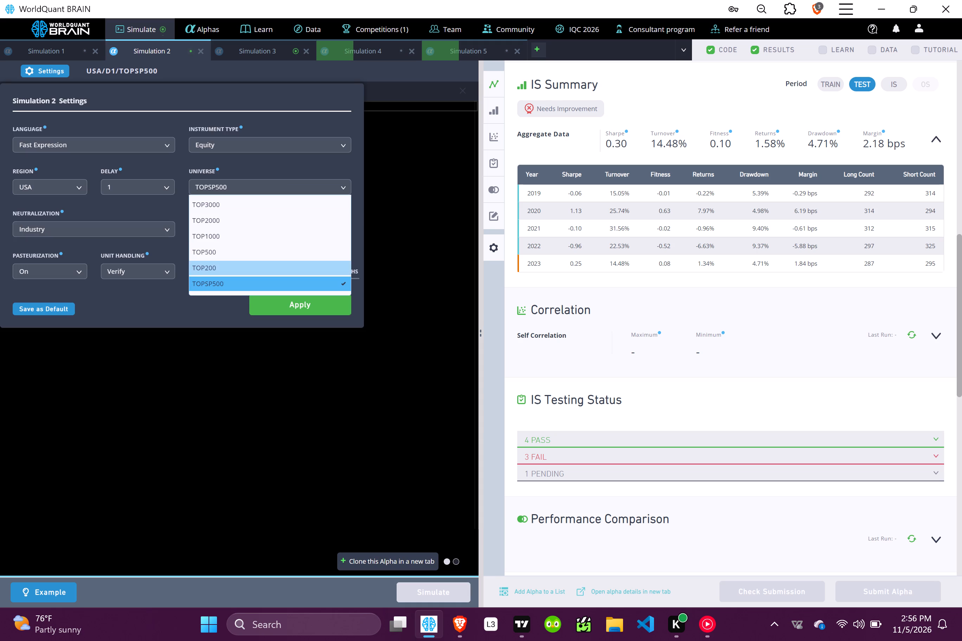
left_click(288, 312)
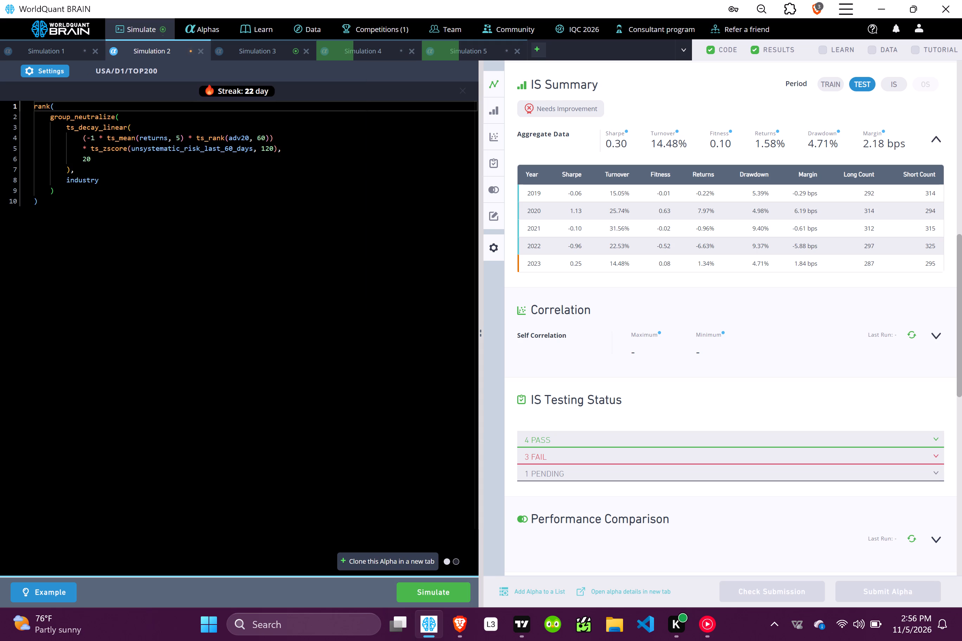
Return to Simulation 1 and run its simulation with the TOP200 universe.
left_click(72, 56)
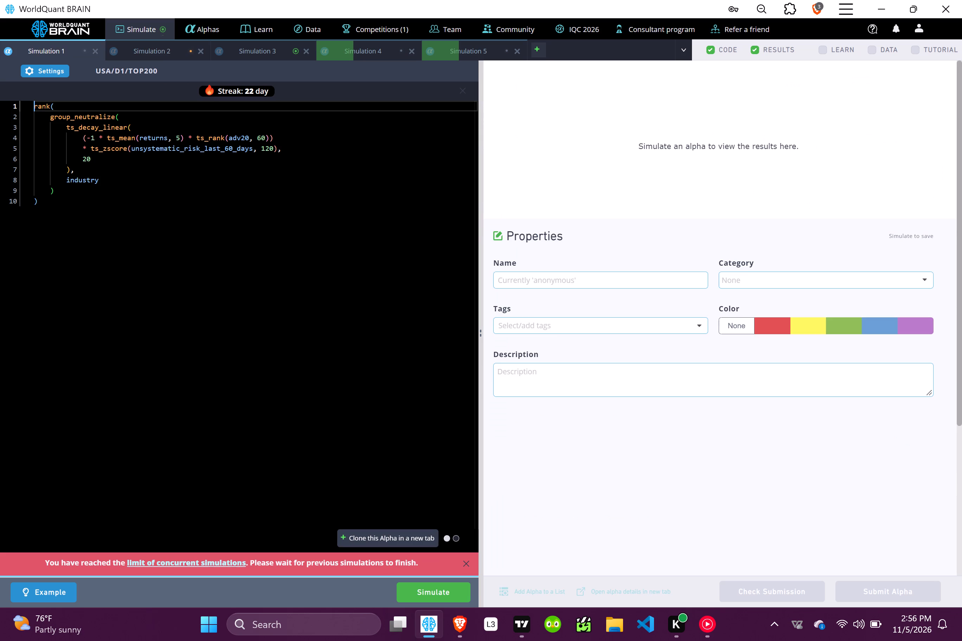
left_click(424, 593)
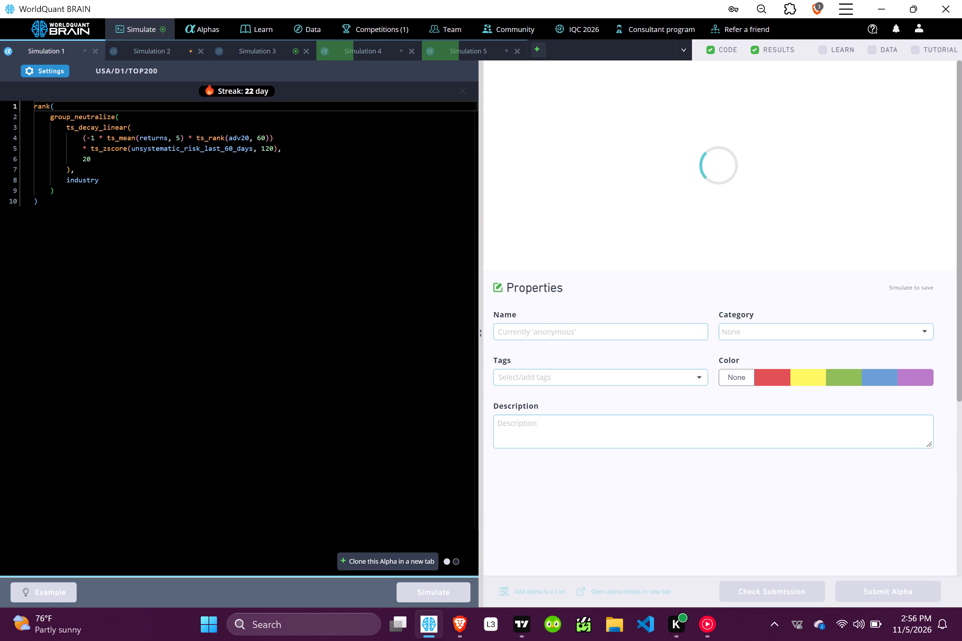
Open Simulation 3, review its PnL chart and training IS Summary, and show the test period results.
left_click(267, 50)
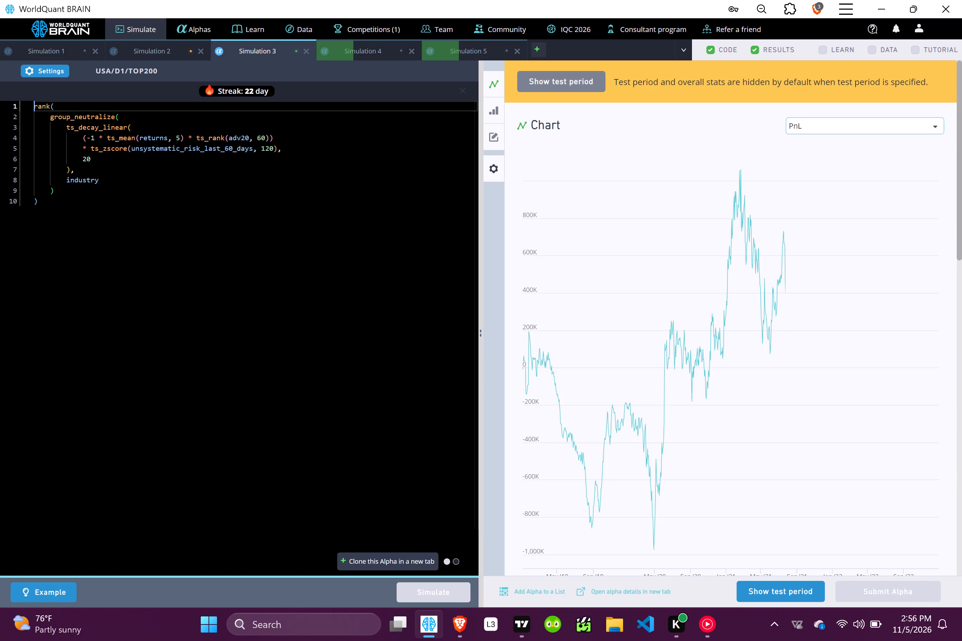
scroll(597, 440, "down", 3)
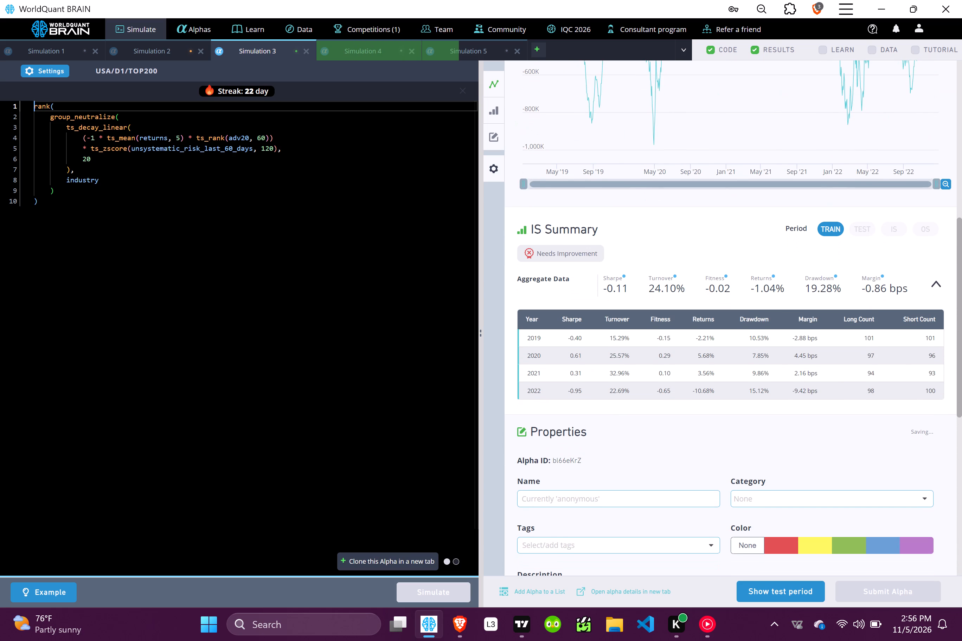
left_click(765, 590)
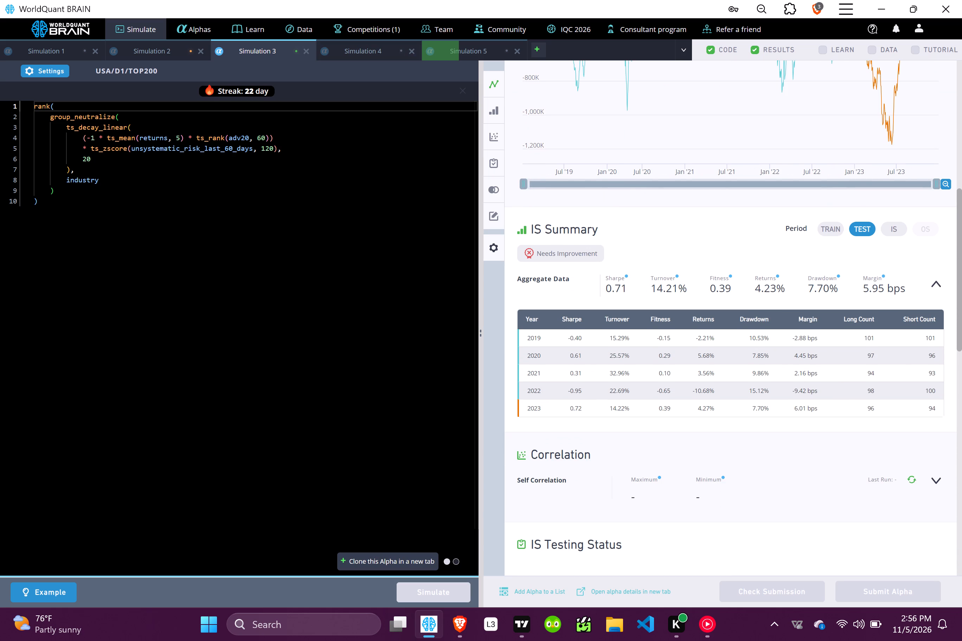
Set Simulation 3's universe to TOPSP500, apply the settings, and run its simulation.
left_click(52, 67)
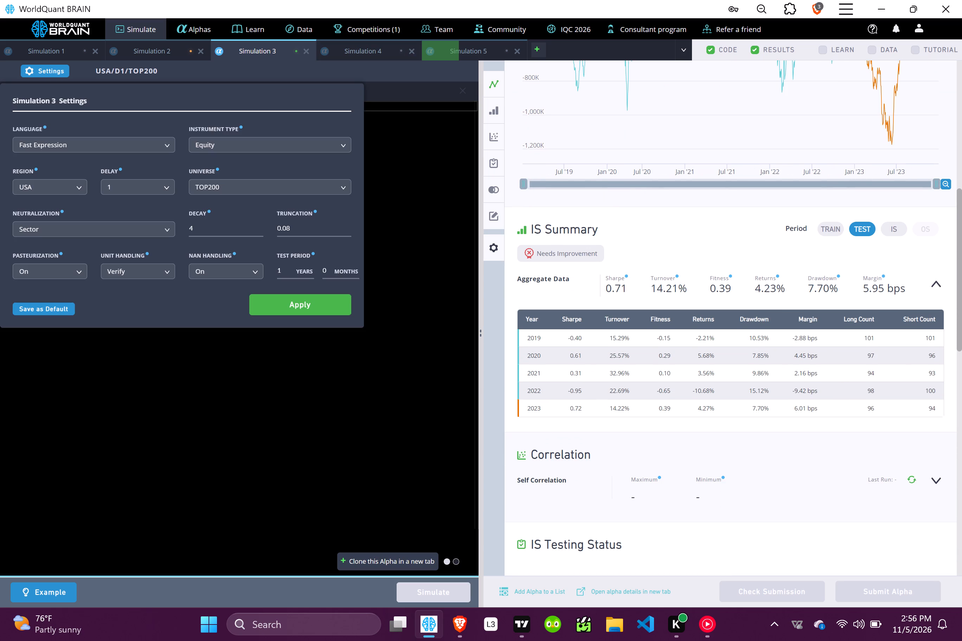
left_click(265, 189)
left_click(234, 280)
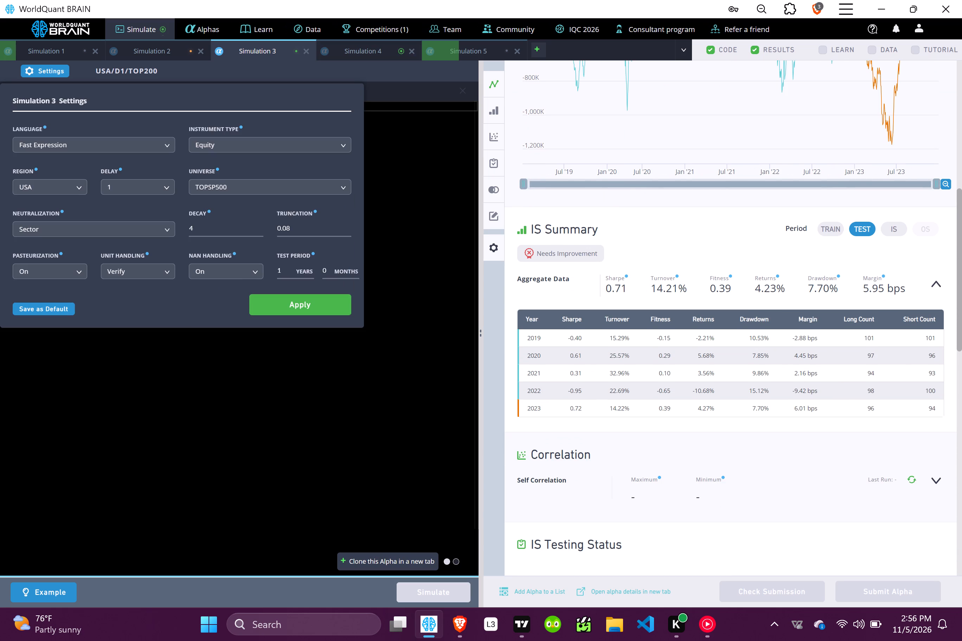
left_click(305, 300)
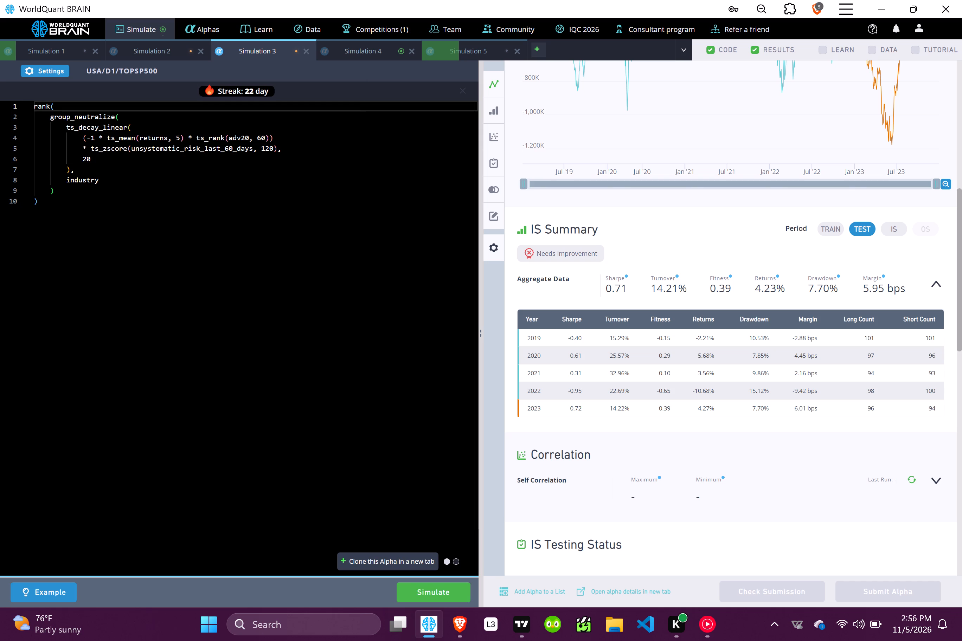
left_click(426, 585)
Open Simulation 4, show the test period results, and review its PnL chart, IS Summary and IS Testing Status.
left_click(351, 47)
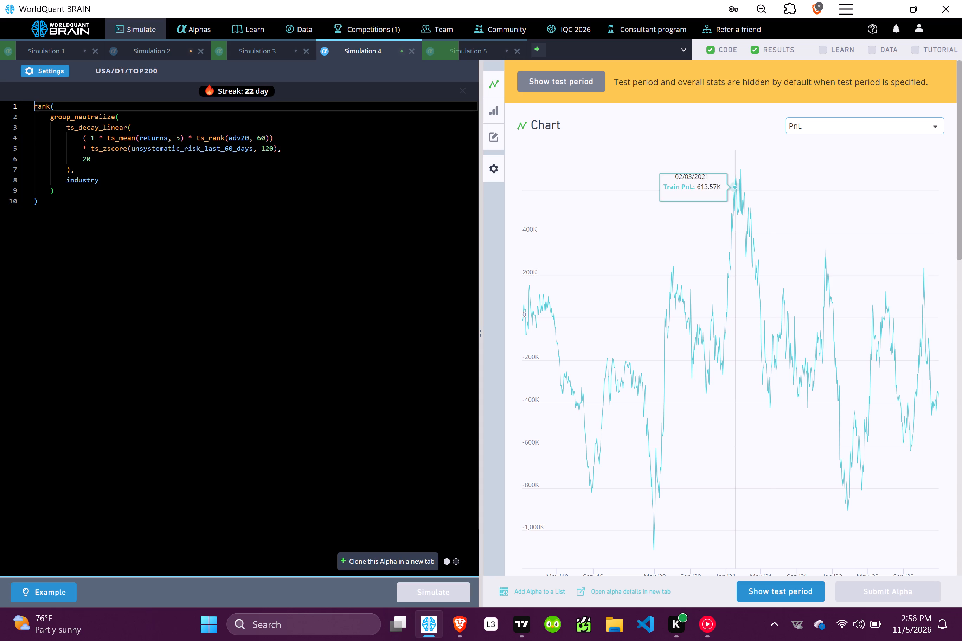
left_click(777, 590)
scroll(742, 405, "down", 1)
scroll(742, 405, "up", 2)
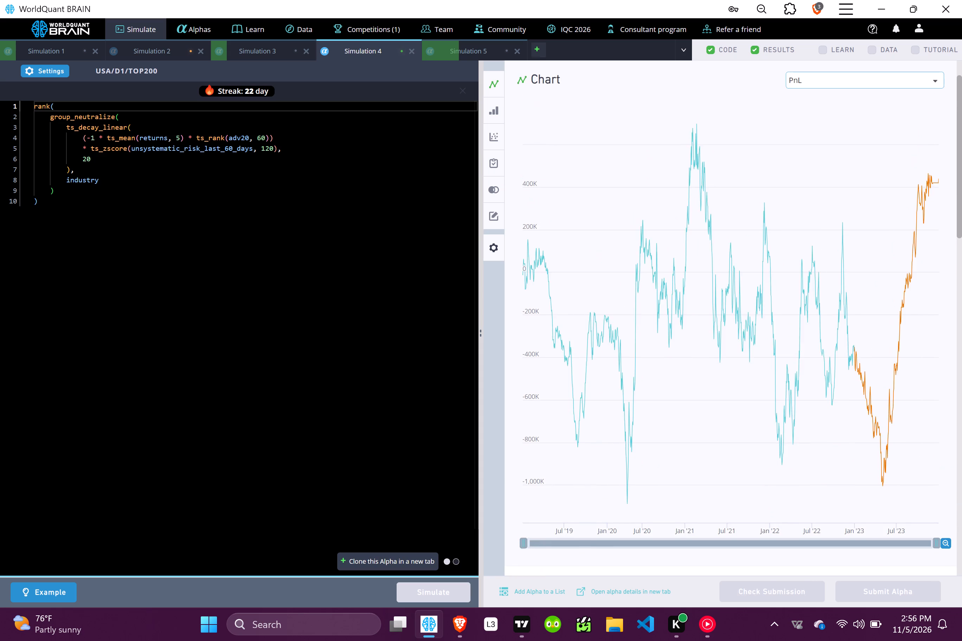
scroll(742, 405, "up", 1)
scroll(742, 405, "down", 2)
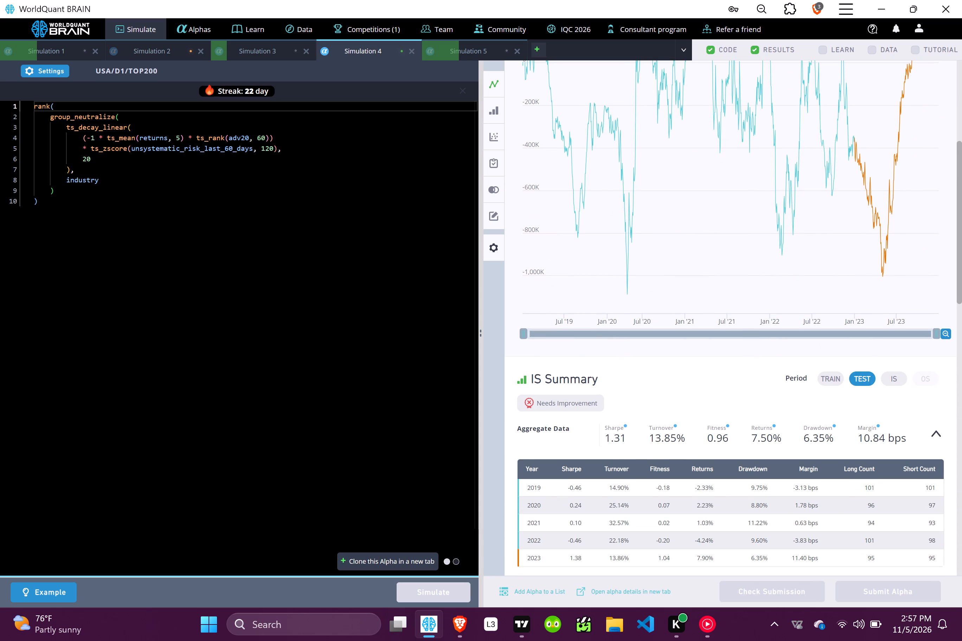
scroll(550, 356, "down", 4)
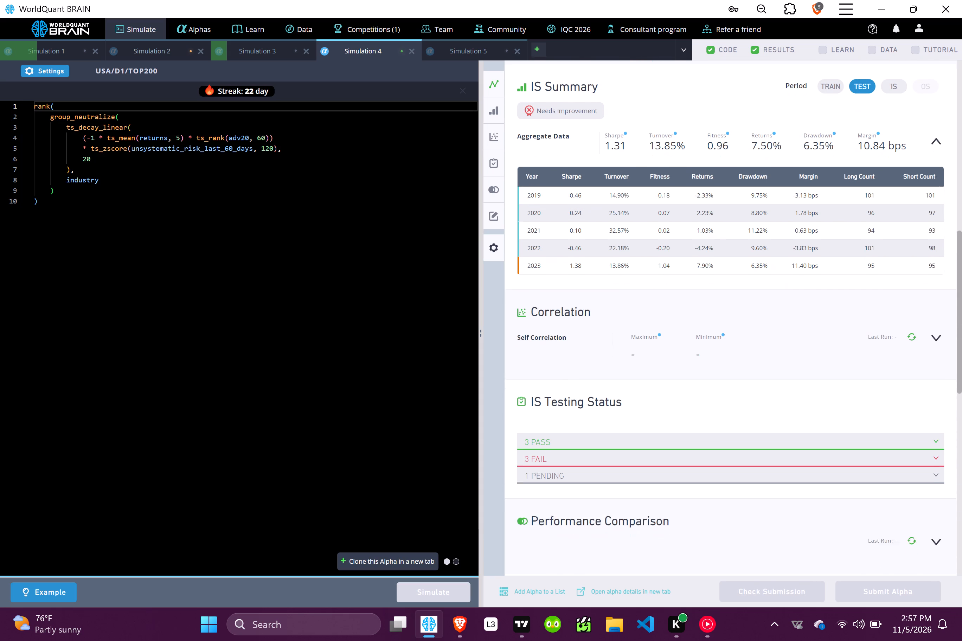
scroll(550, 356, "down", 1)
left_click(569, 381)
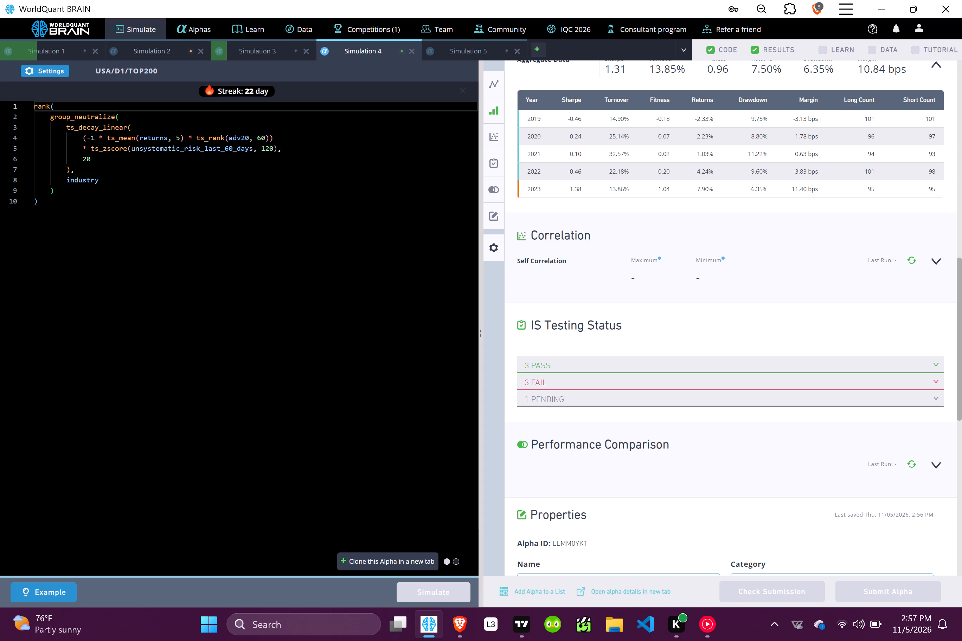
left_click(569, 381)
Set Simulation 4's universe to TOPSP500, apply the settings, and run its simulation.
left_click(49, 74)
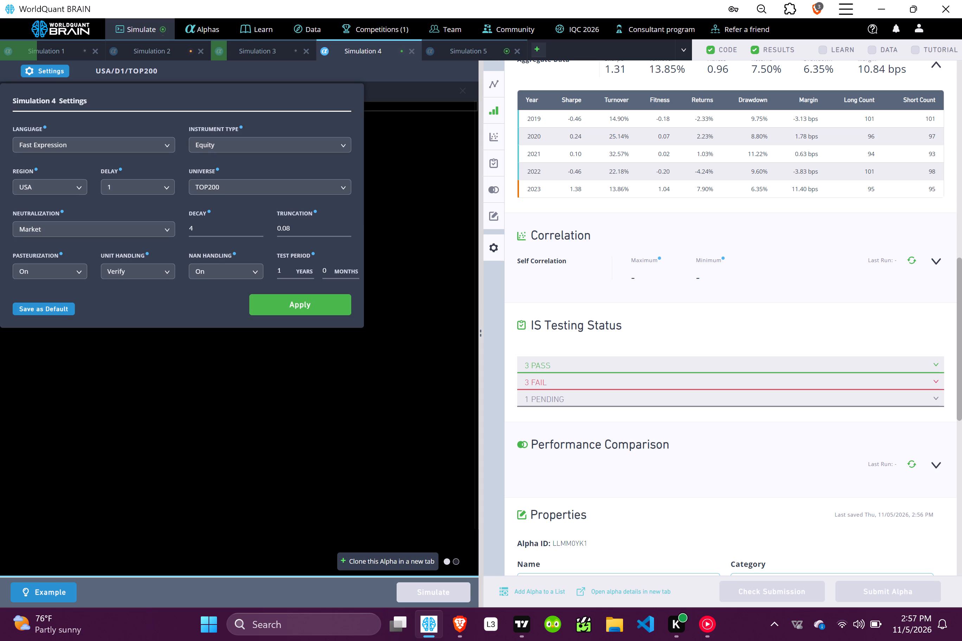
left_click(249, 195)
left_click(260, 192)
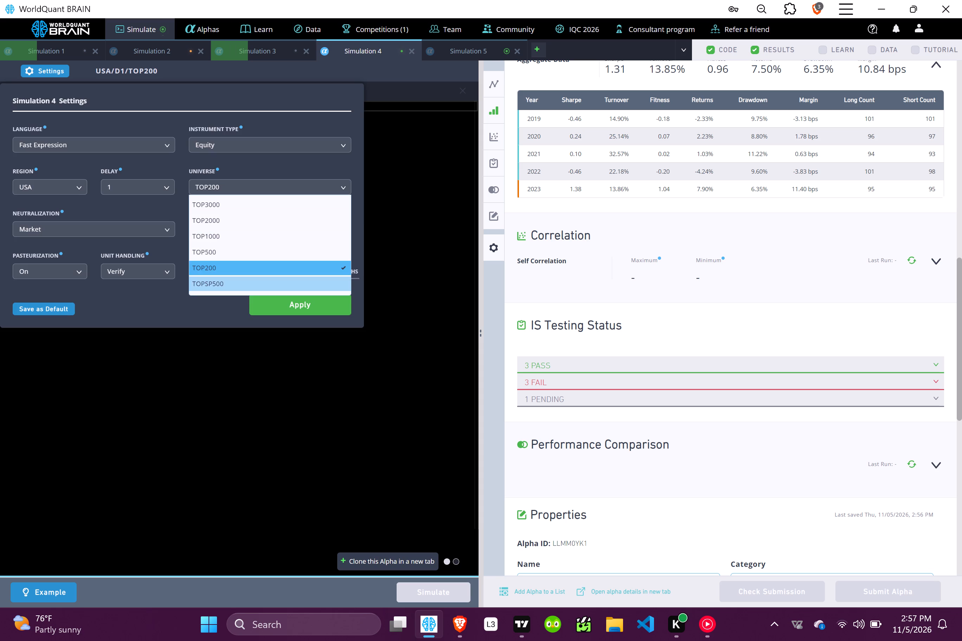
left_click(209, 283)
left_click(278, 314)
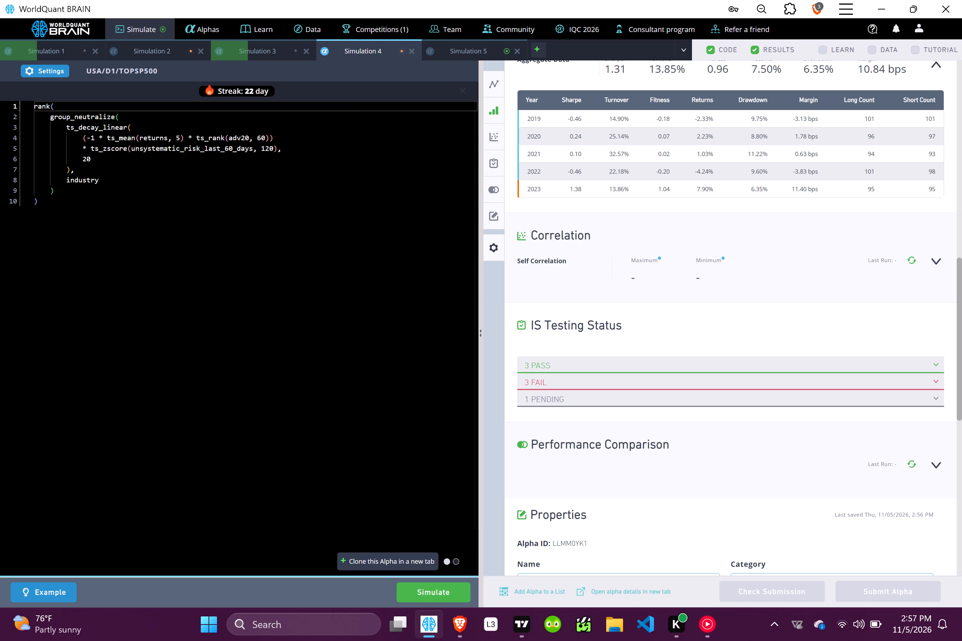
left_click(452, 594)
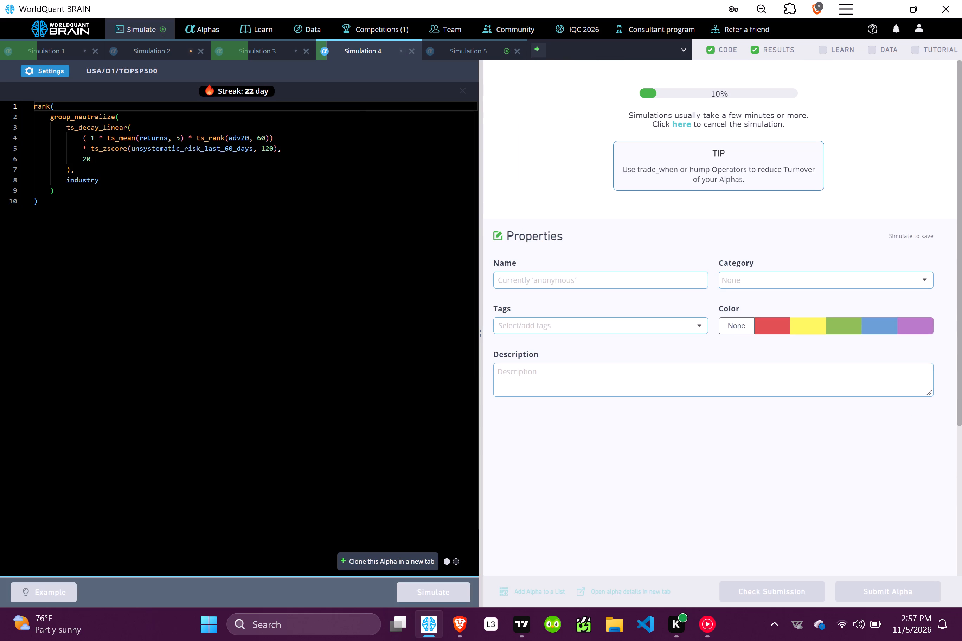
Open Simulation 5, show the test period results, and review its PnL chart, IS Summary and IS Testing Status.
left_click(455, 50)
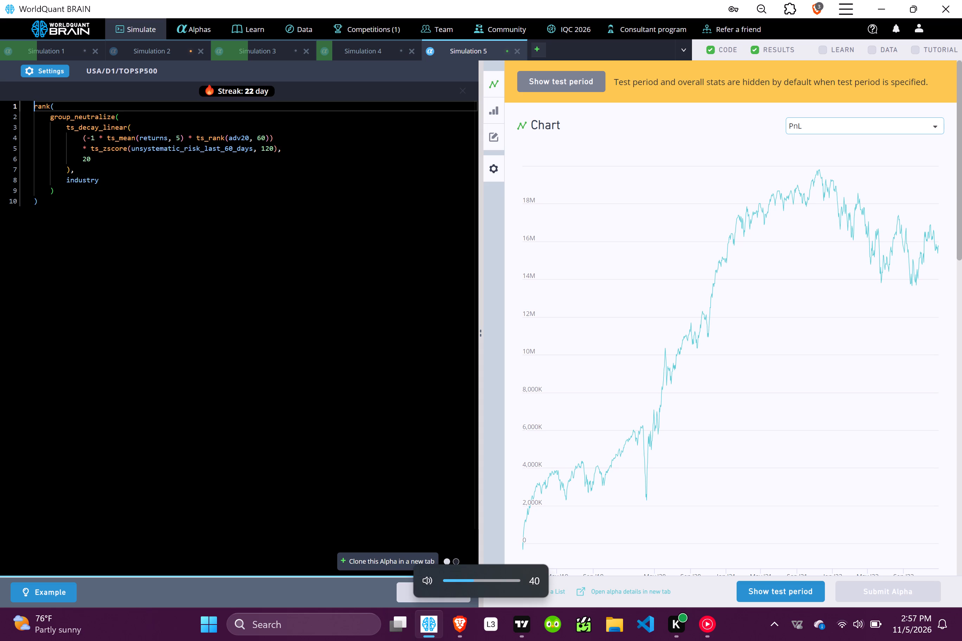
left_click(779, 594)
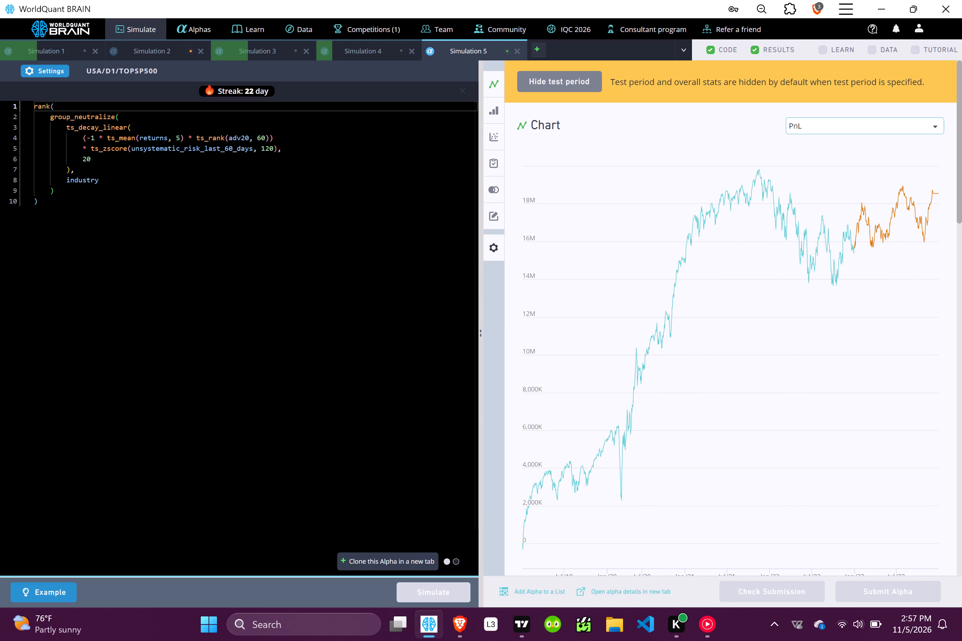
scroll(765, 429, "down", 5)
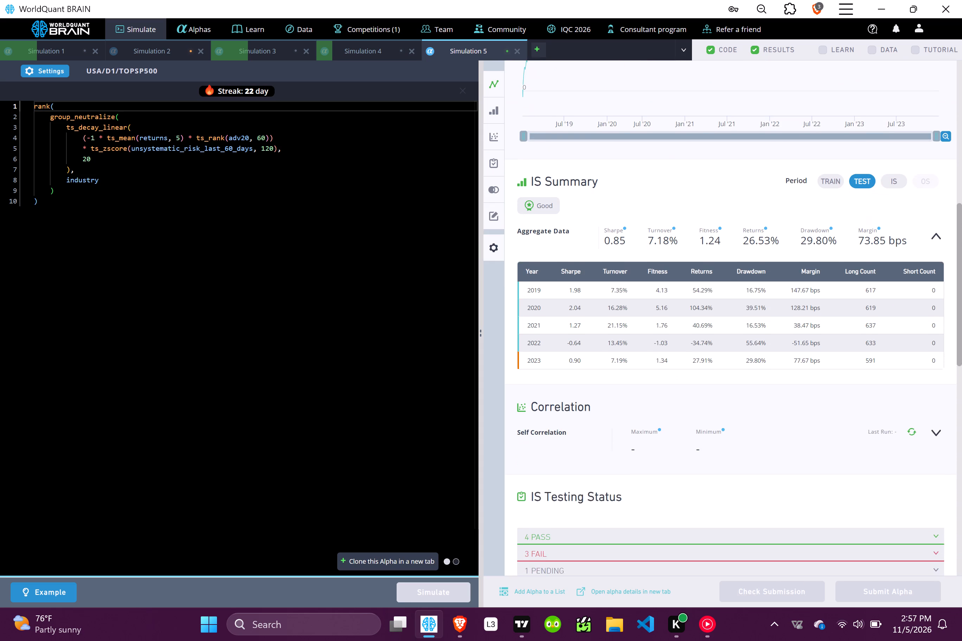
scroll(765, 429, "down", 1)
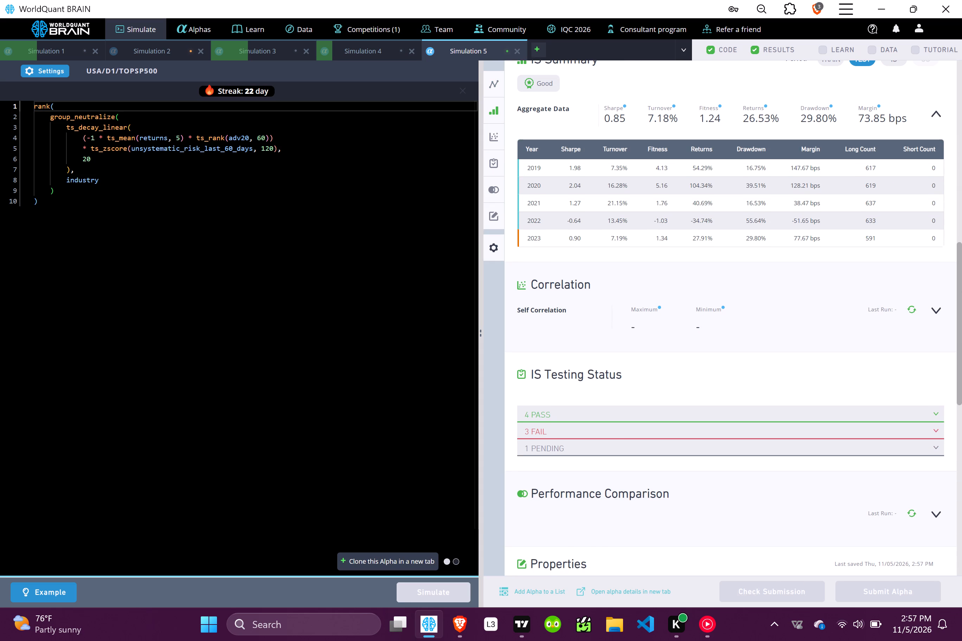
Set Simulation 5's universe to TOP500 and apply the settings.
left_click(59, 72)
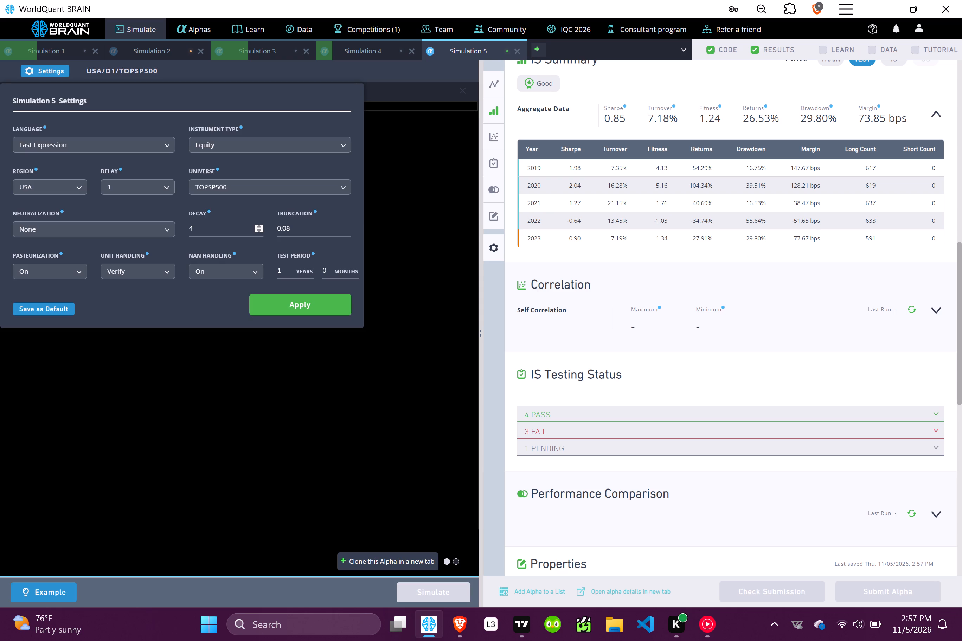
left_click(253, 184)
left_click(253, 184)
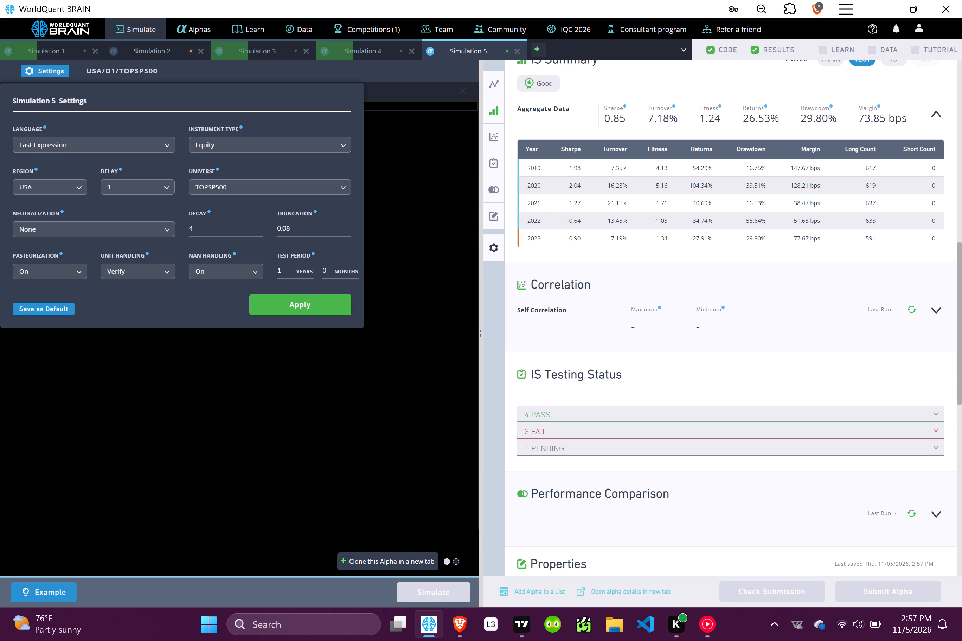
left_click(253, 184)
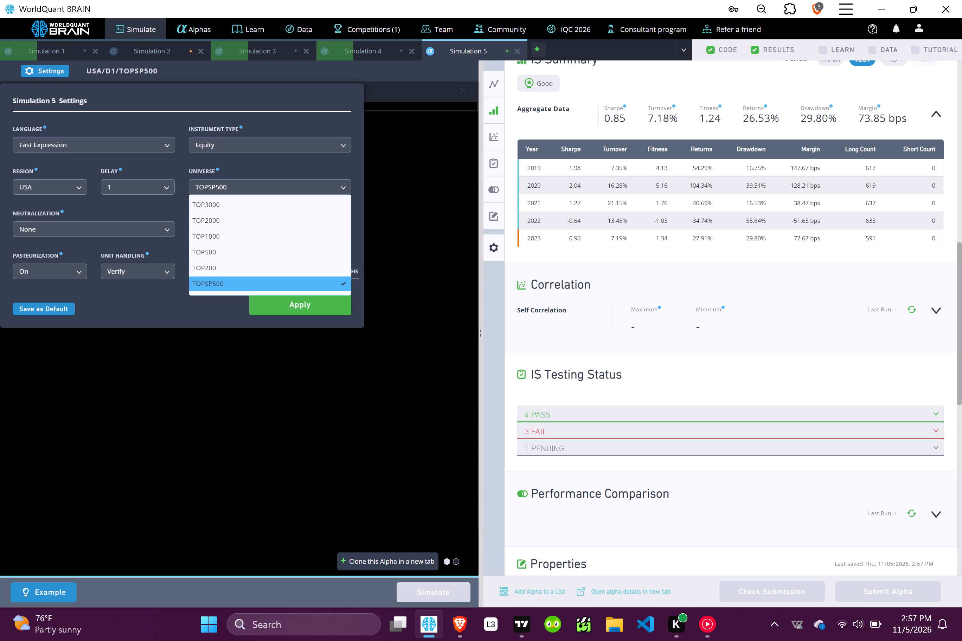
left_click(199, 299)
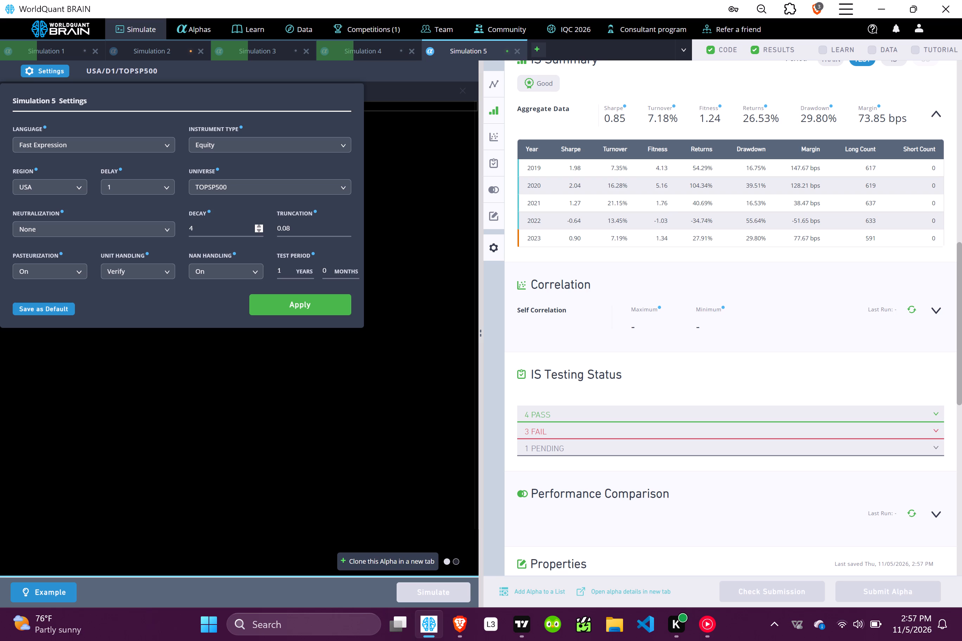
left_click(220, 188)
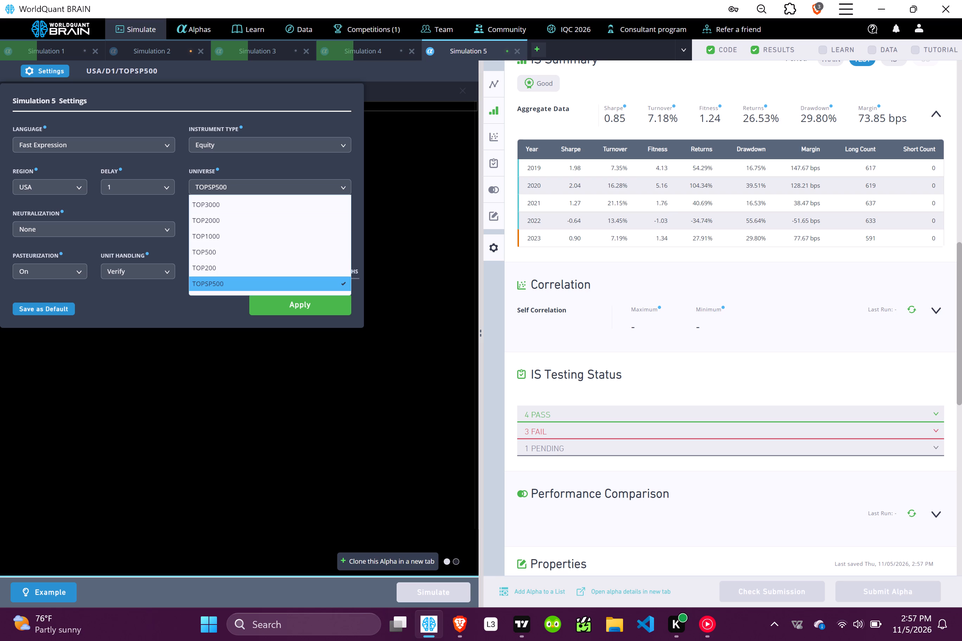
left_click(210, 254)
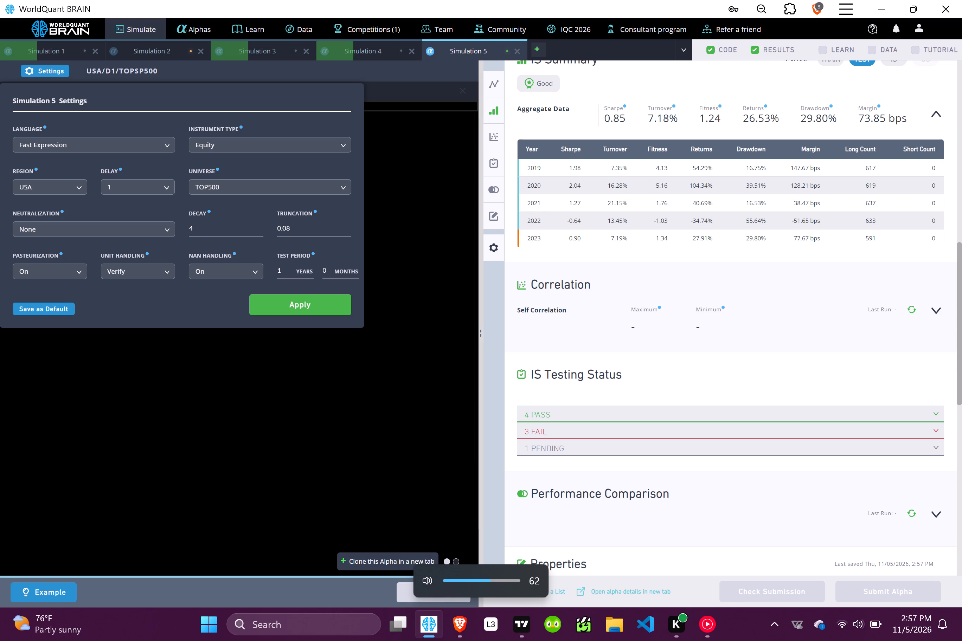
left_click(292, 304)
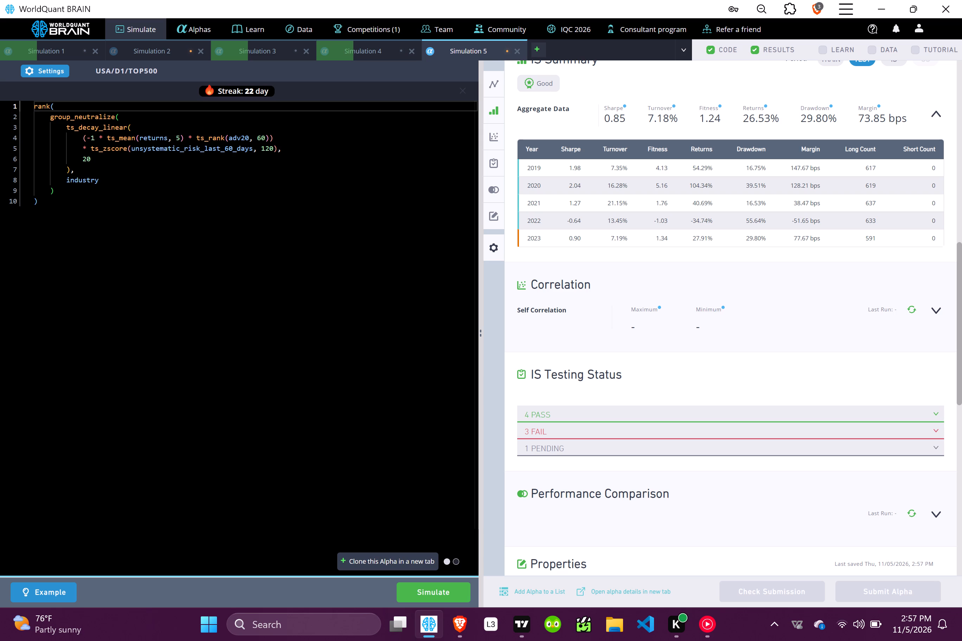
Switch to TradingView, look over the VOLATILITY_50_INDEX chart, and return to WorldQuant BRAIN.
left_click(524, 634)
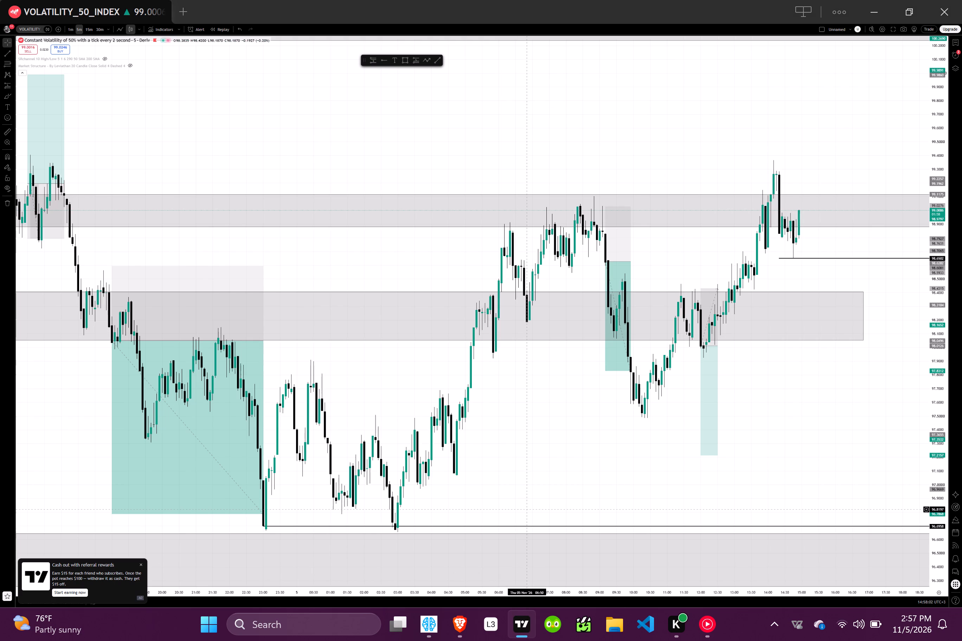
scroll(526, 509, "up", 1)
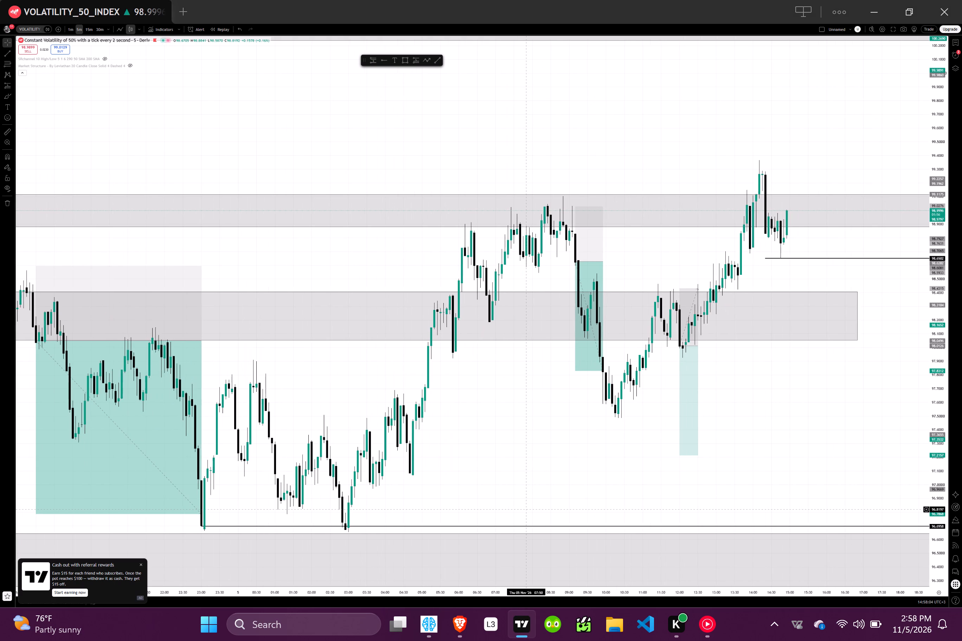
left_click(521, 623)
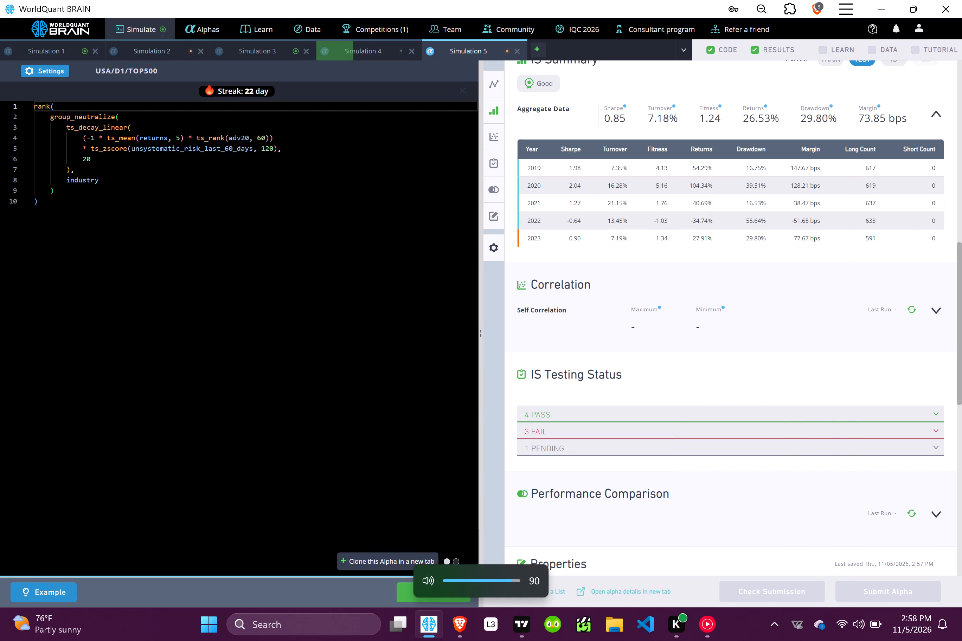
Open Simulation 2 and run its simulation with the TOP200 universe.
left_click(176, 51)
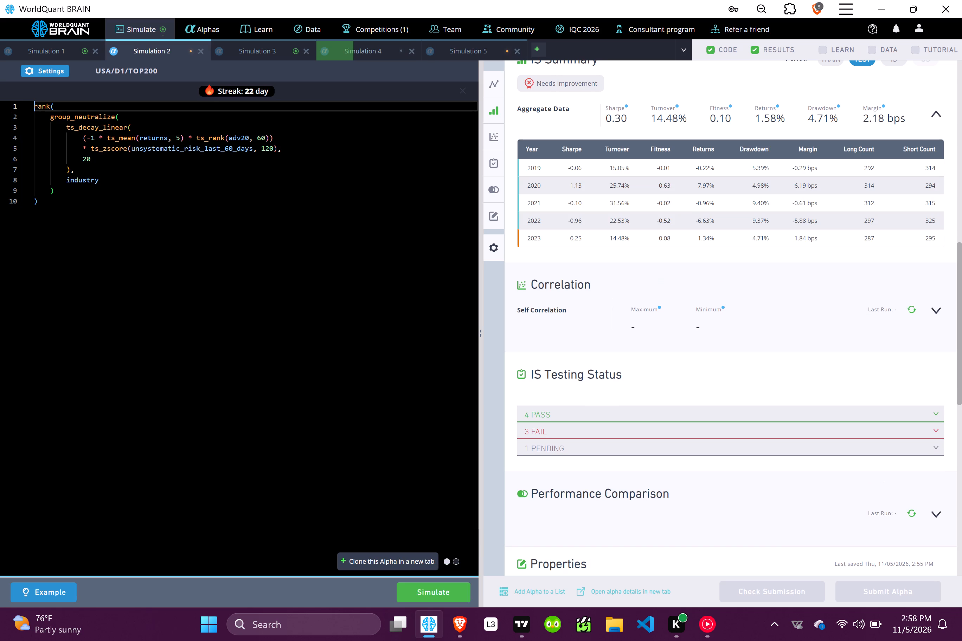
left_click(452, 586)
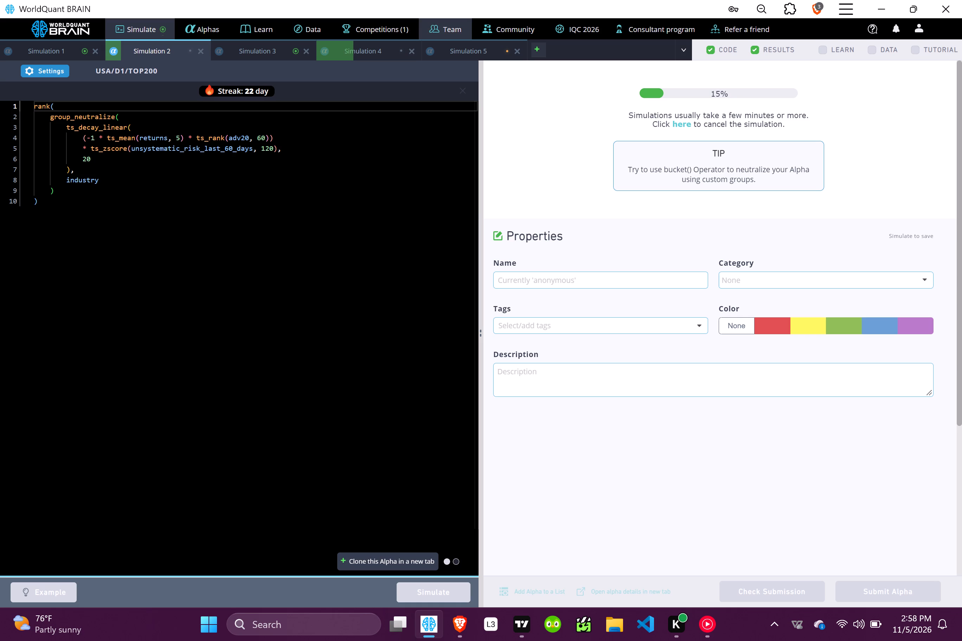
Return to Simulation 5 and run its simulation with the TOP500 universe.
left_click(456, 47)
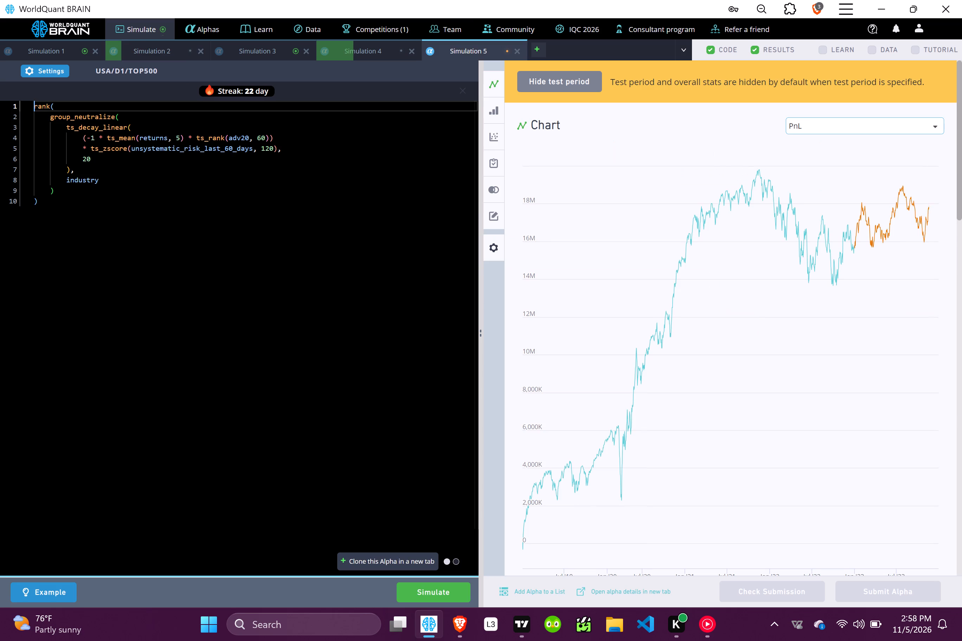
left_click(444, 587)
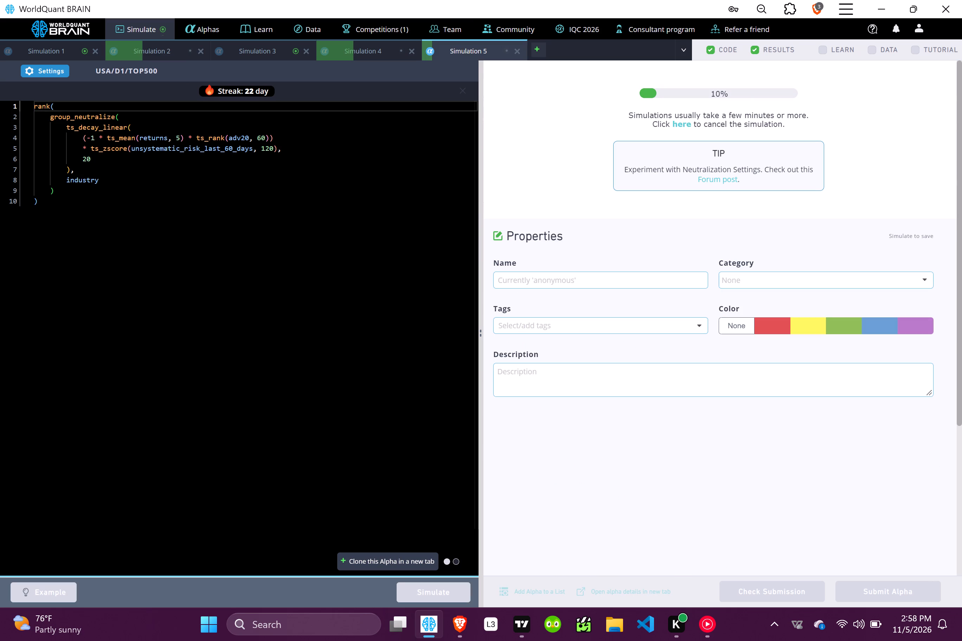
Open Simulation 1, review its PnL chart and training IS Summary, and show the test period results.
left_click(65, 53)
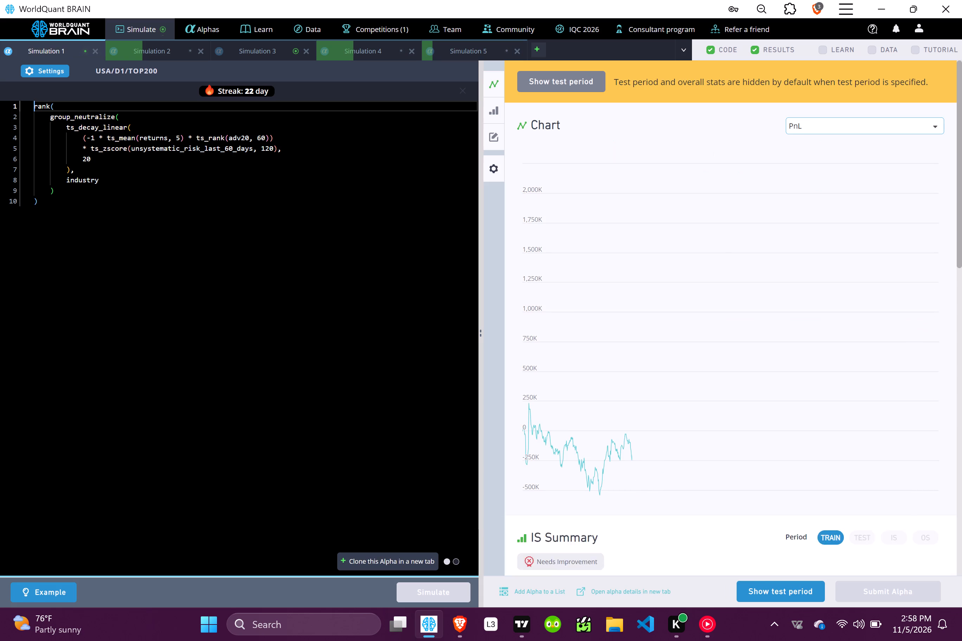
scroll(723, 388, "down", 2)
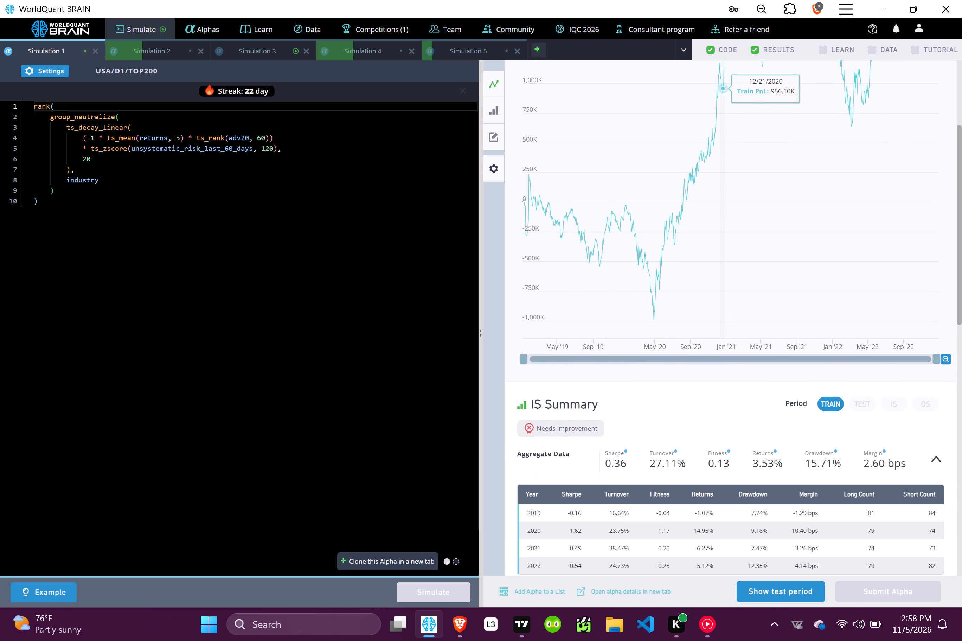
scroll(723, 388, "down", 1)
left_click(777, 590)
scroll(762, 355, "up", 1)
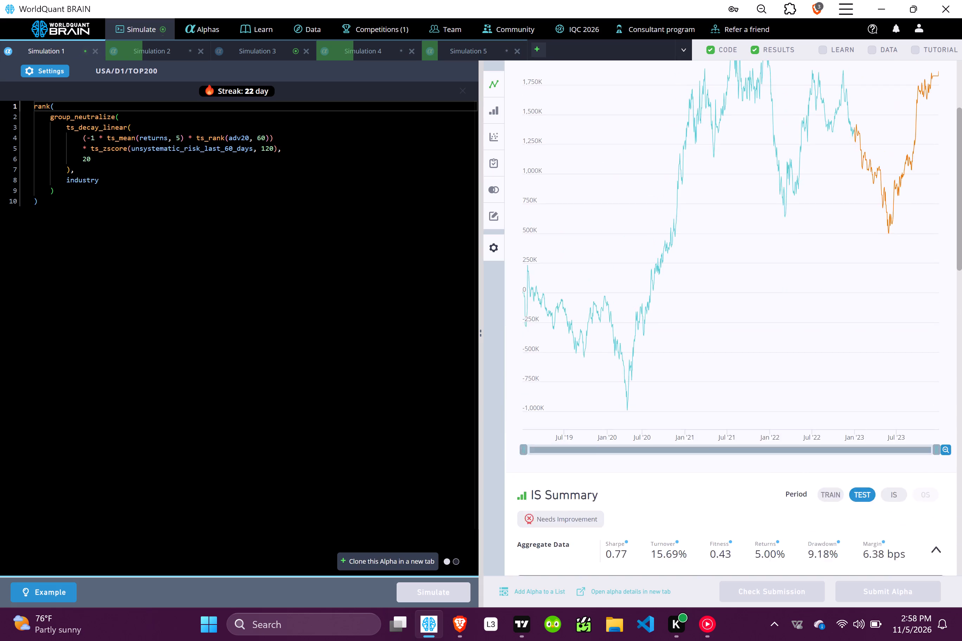
scroll(762, 355, "up", 1)
Set Simulation 1's universe to TOP500, apply the settings, and run its simulation.
left_click(57, 68)
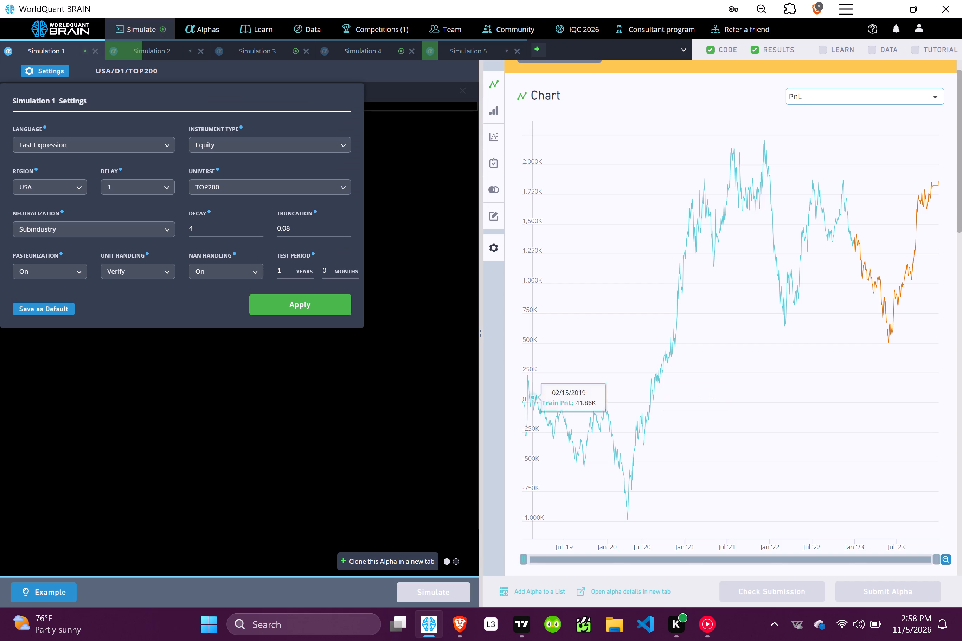
scroll(548, 269, "down", 3)
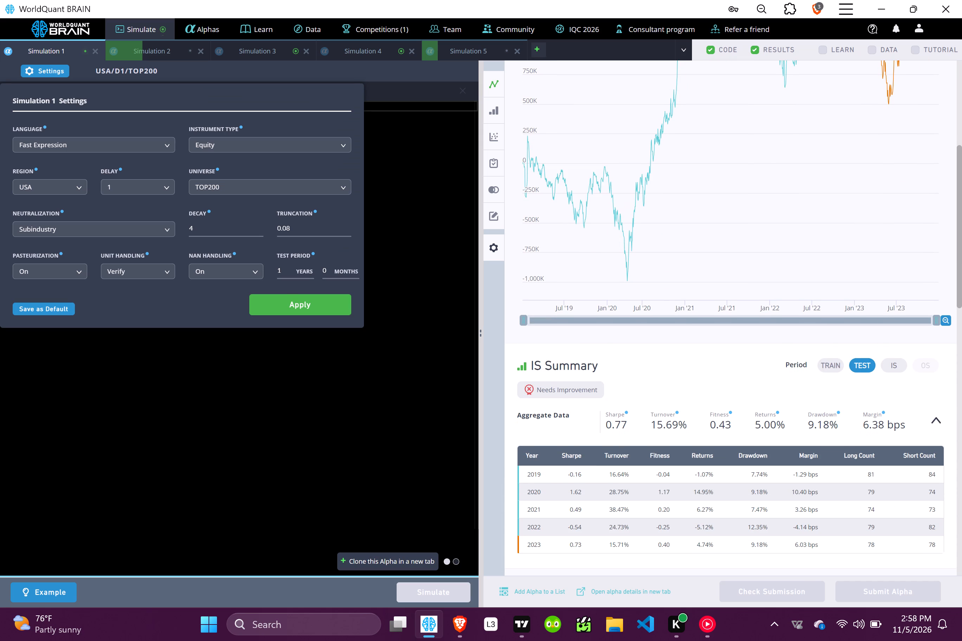
left_click(302, 185)
left_click(238, 248)
left_click(301, 309)
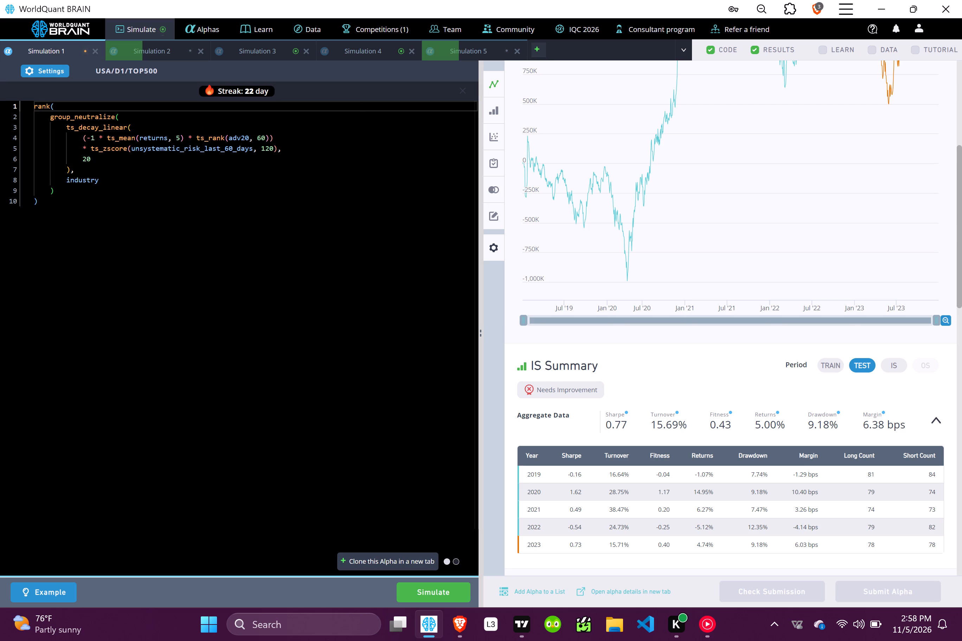
left_click(437, 585)
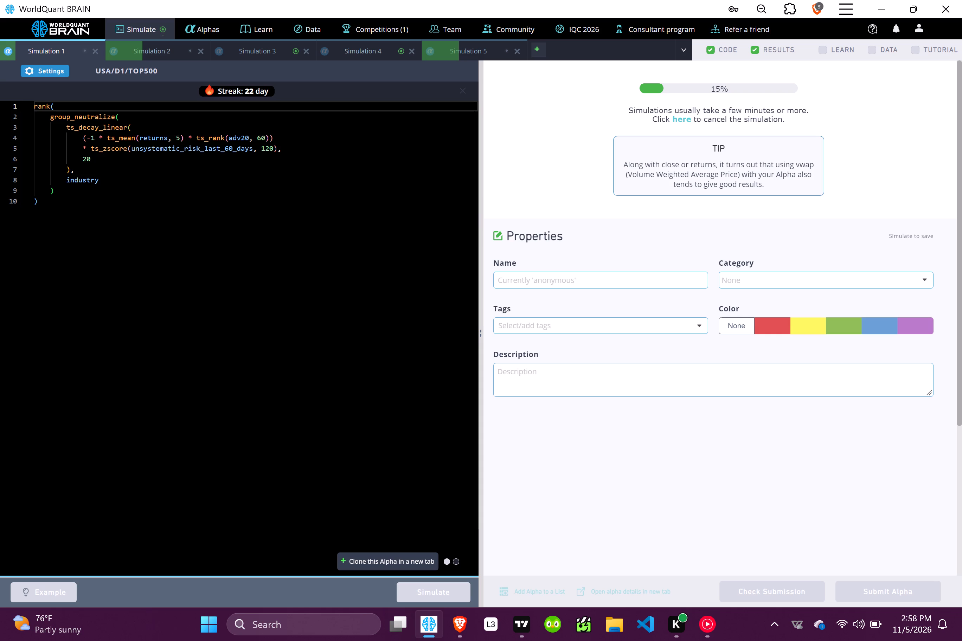
Open Simulation 3, show its test period results, and review its IS Summary and simulation settings.
left_click(258, 50)
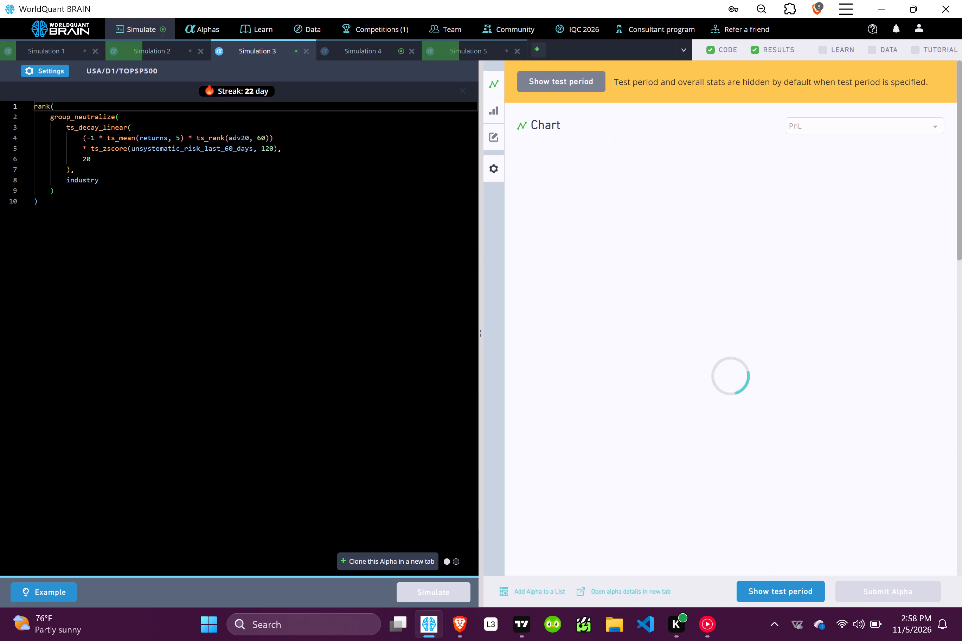
left_click(785, 591)
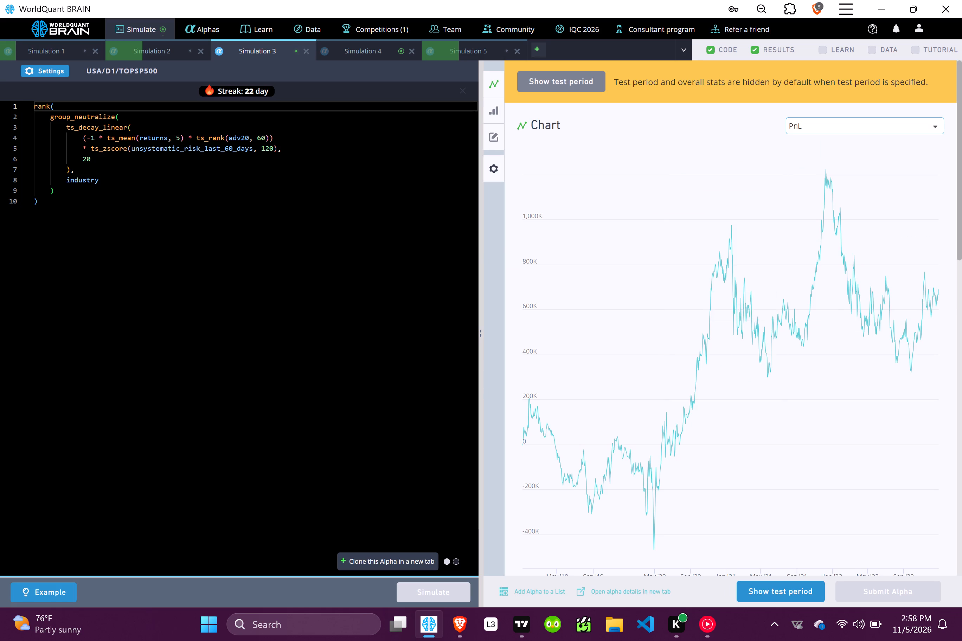
scroll(722, 413, "down", 4)
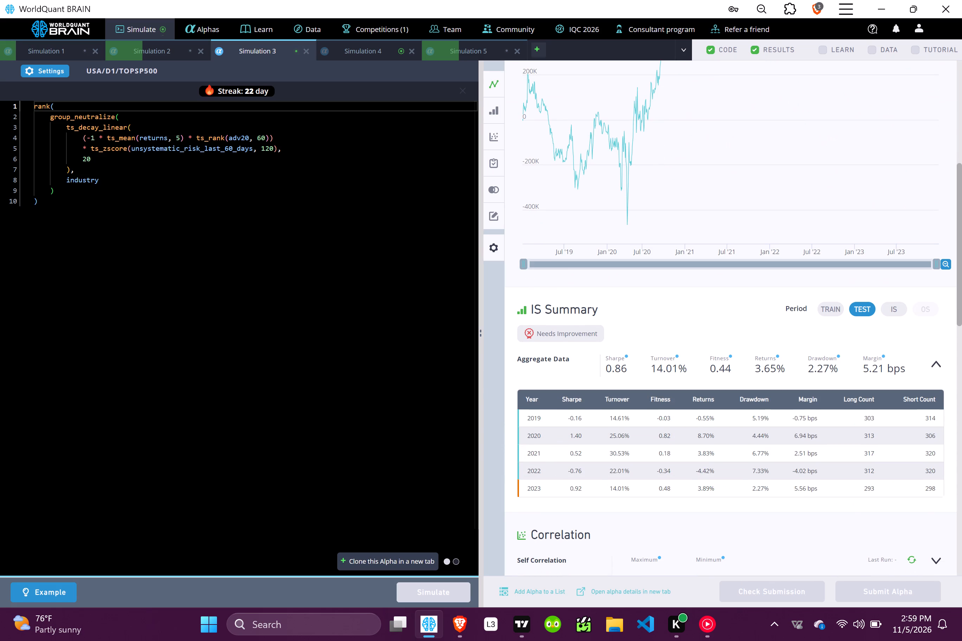
left_click(59, 75)
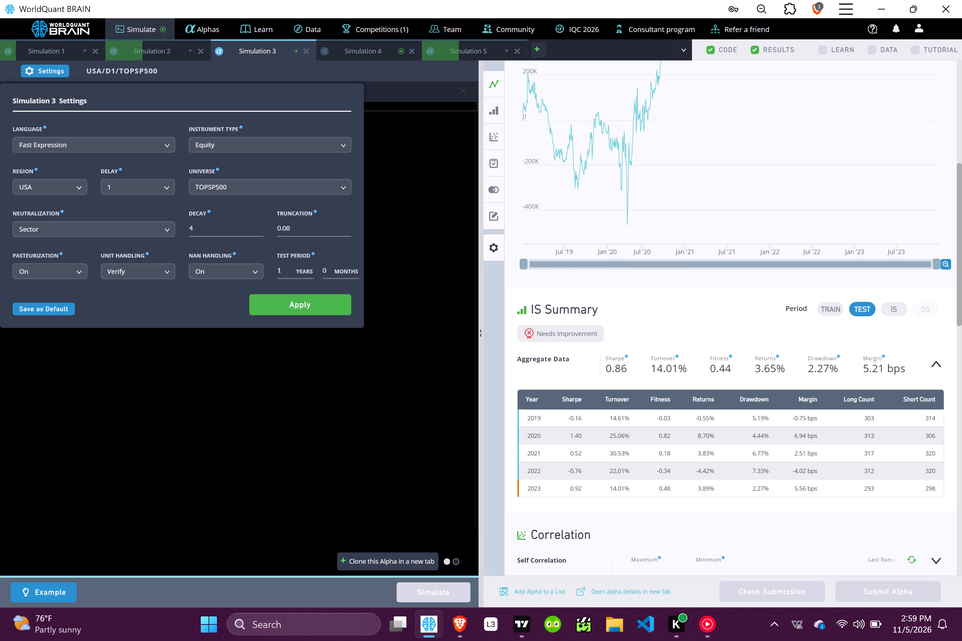
left_click(59, 75)
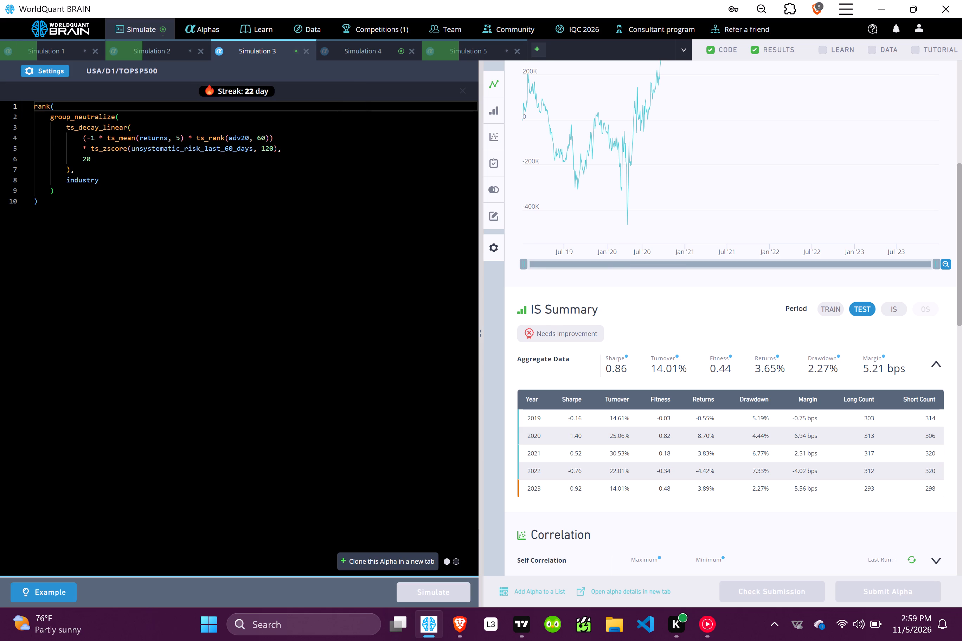
scroll(623, 319, "up", 2)
scroll(623, 319, "down", 3)
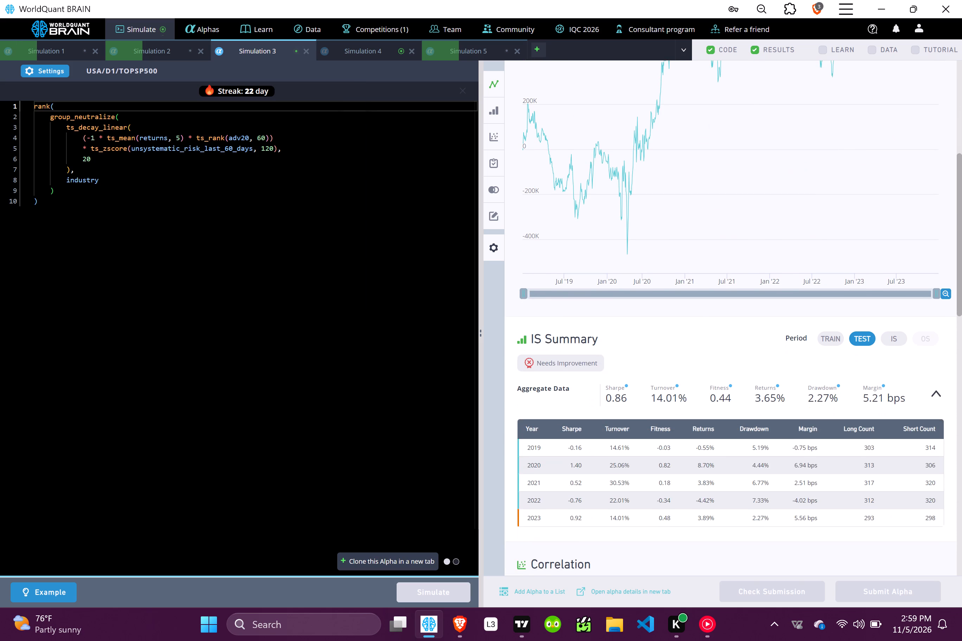
scroll(623, 319, "down", 2)
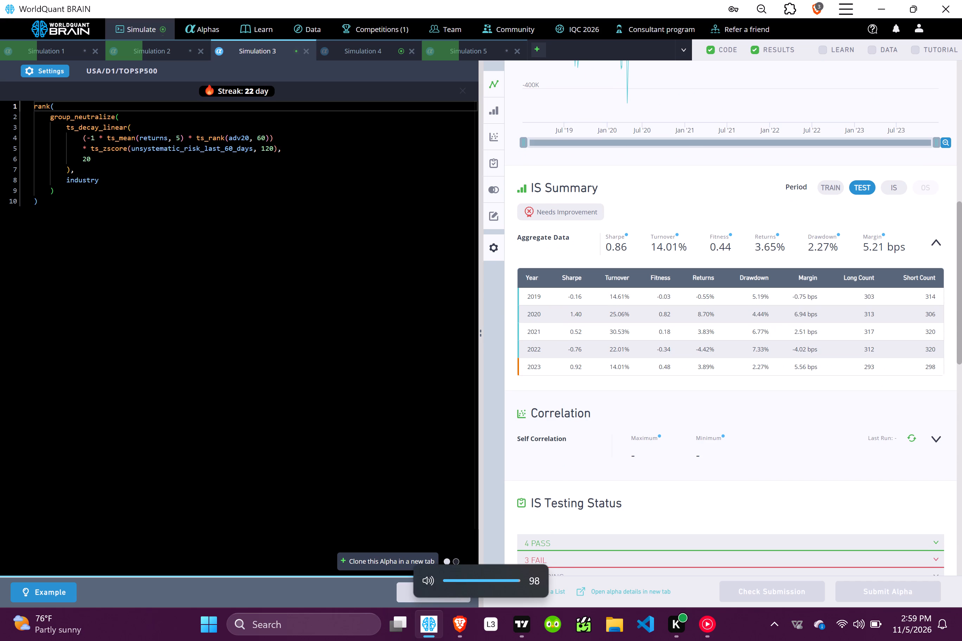
Set Simulation 3's universe to TOP200, apply the settings, and run its simulation.
left_click(62, 74)
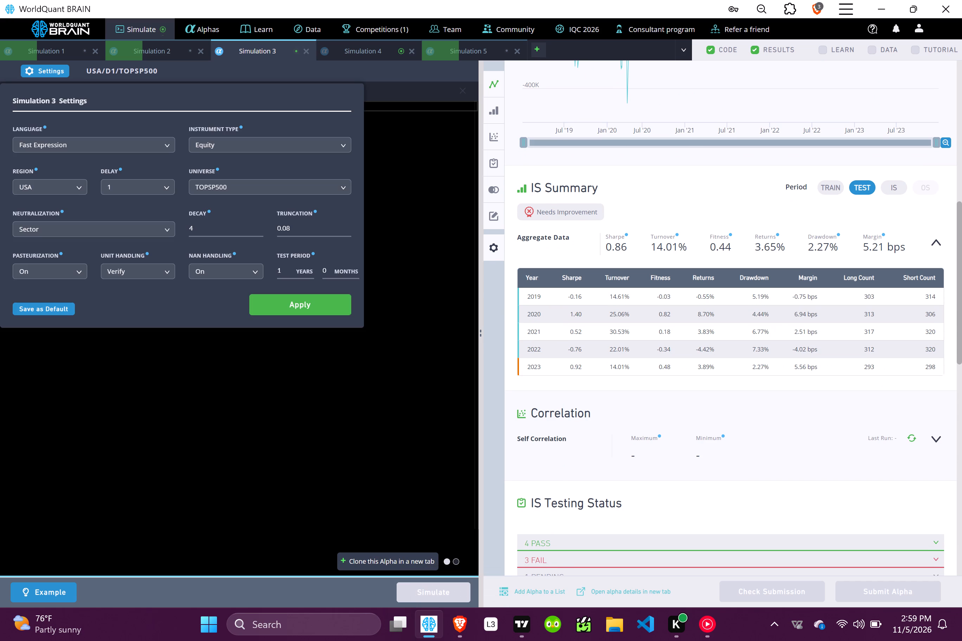
left_click(273, 184)
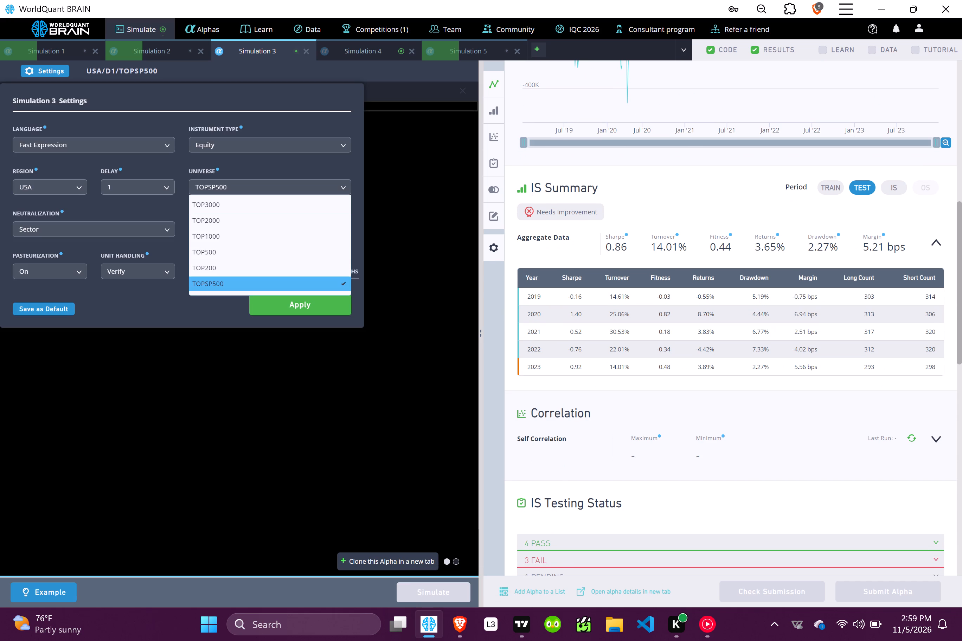
left_click(215, 265)
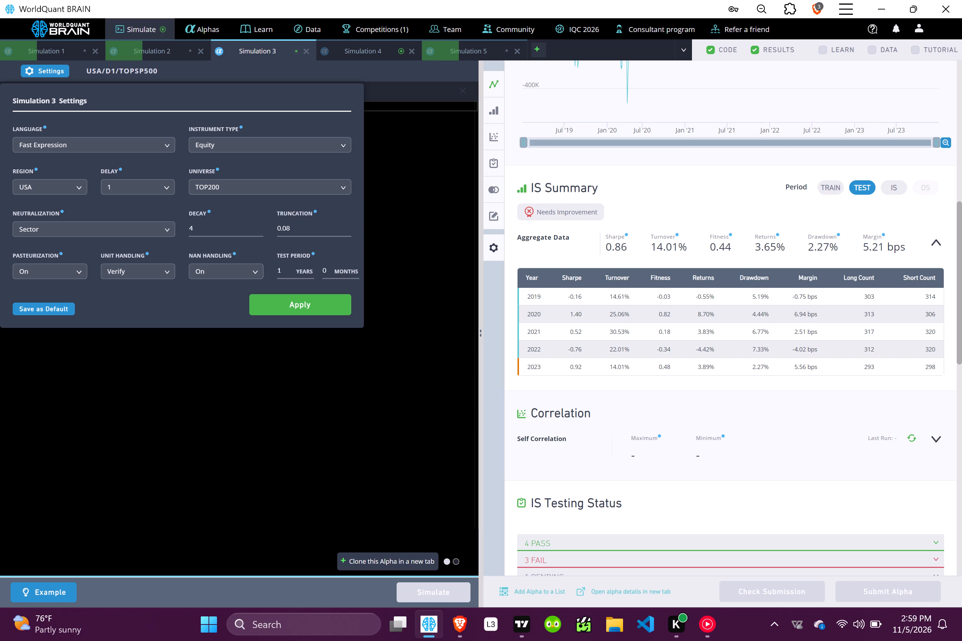
left_click(299, 299)
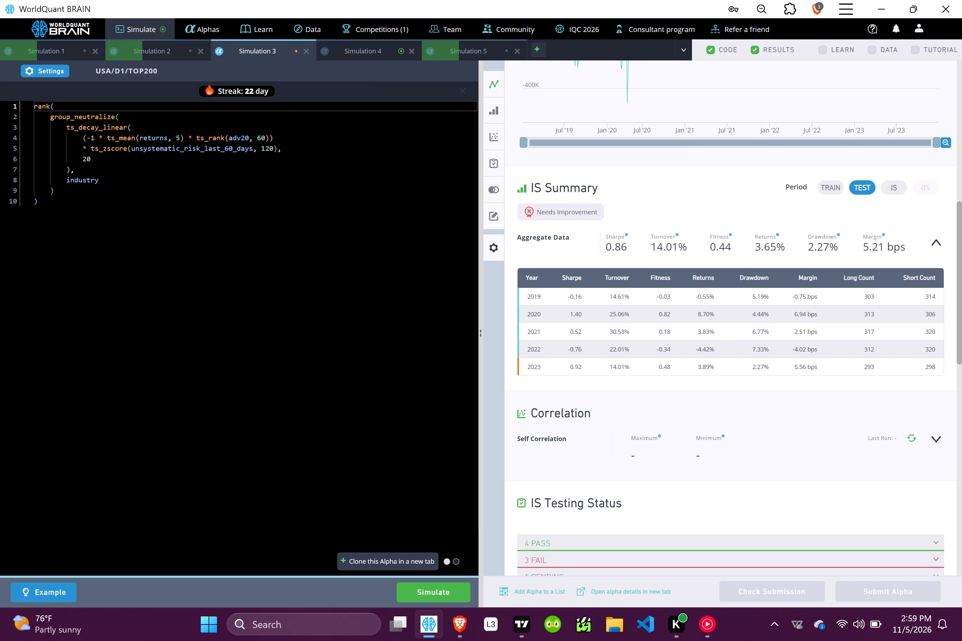
left_click(439, 590)
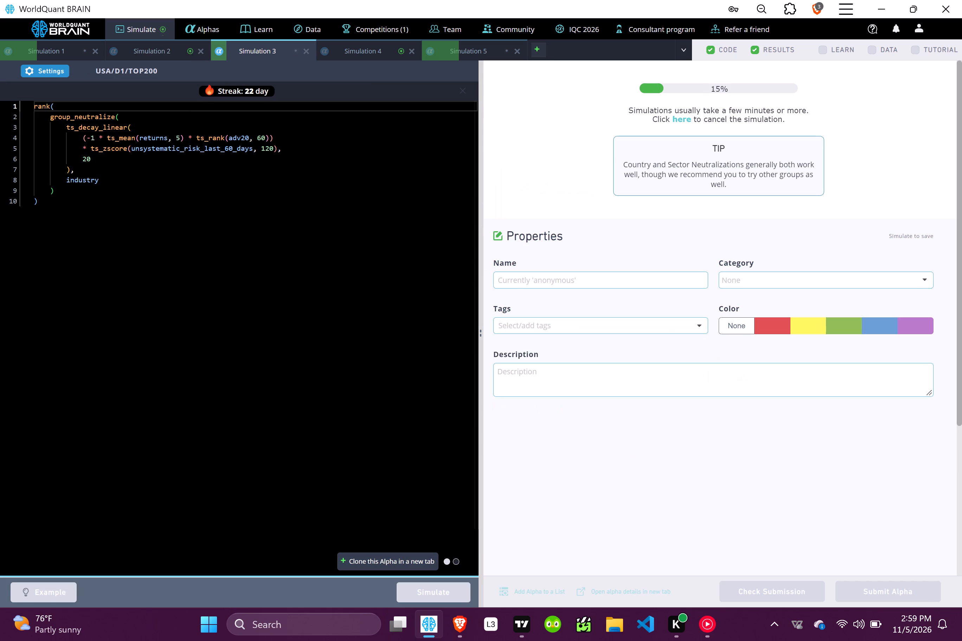
Open Simulation 4, show its test period results, and review the IS Summary and testing status.
left_click(370, 54)
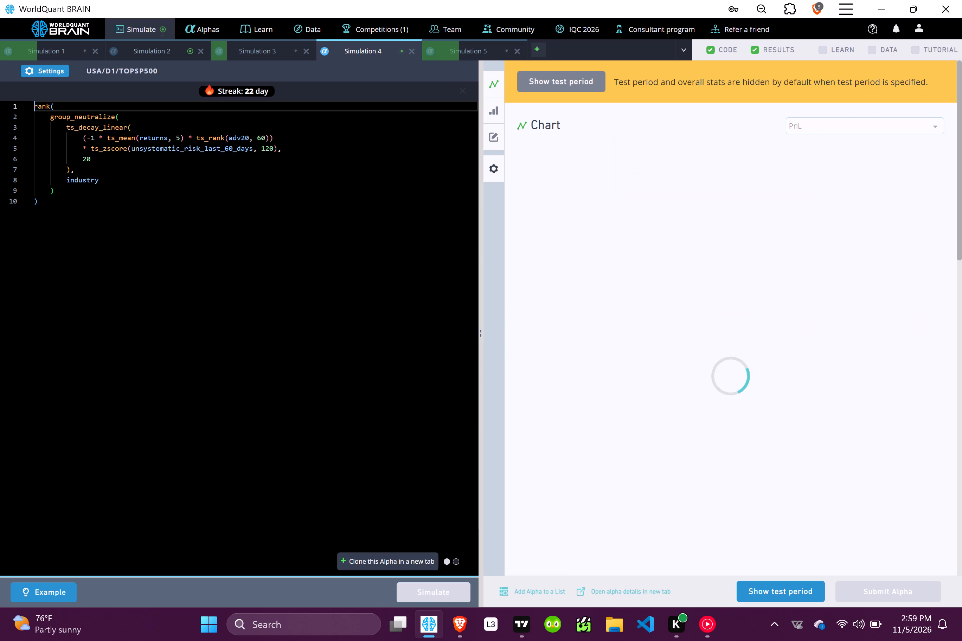
left_click(784, 589)
scroll(752, 435, "down", 4)
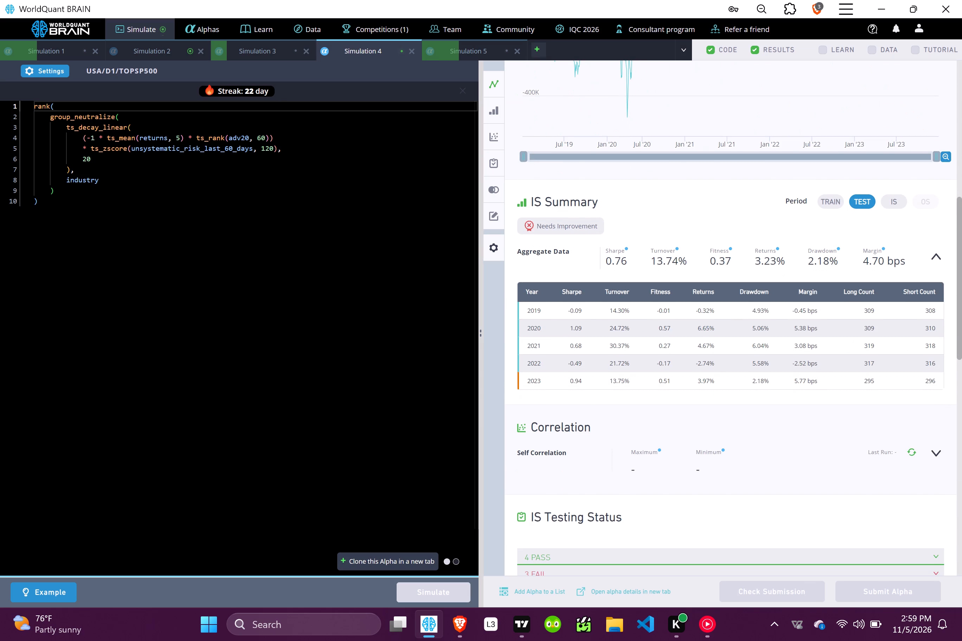
scroll(752, 435, "down", 1)
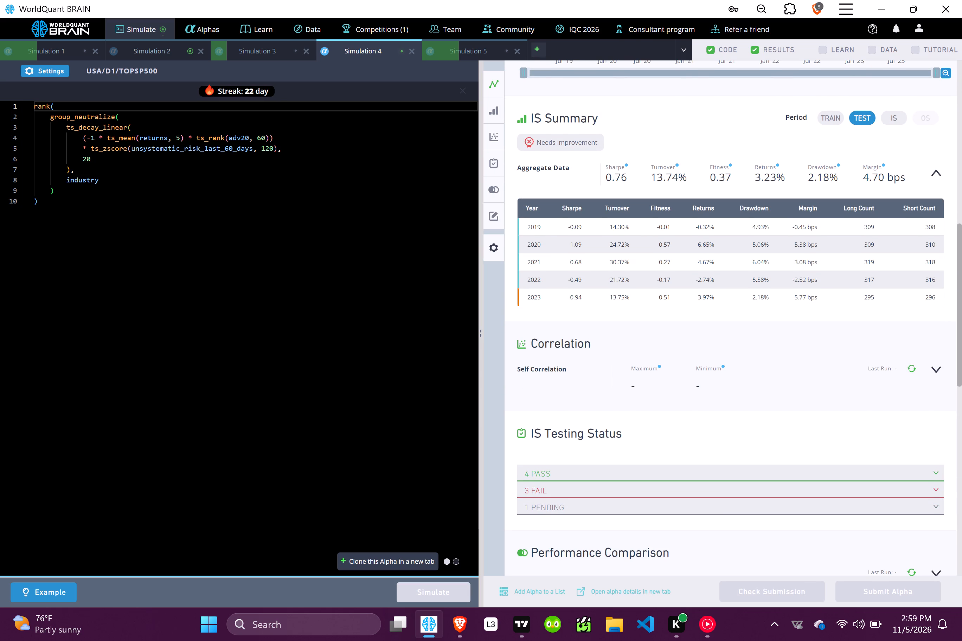
Set Simulation 4's universe to TOP200, apply the settings, and try to run its simulation.
left_click(39, 66)
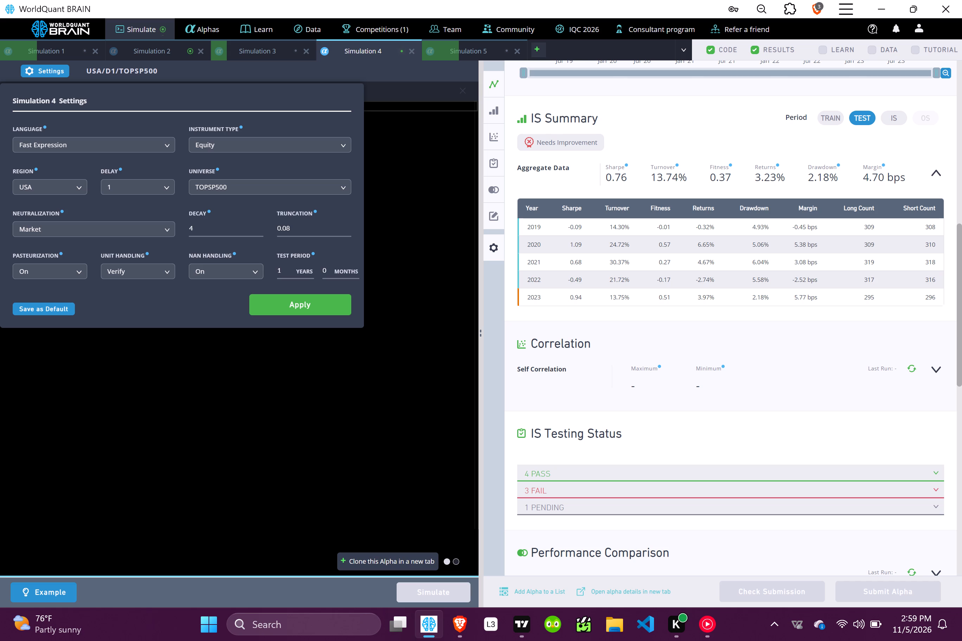
left_click(225, 189)
left_click(202, 265)
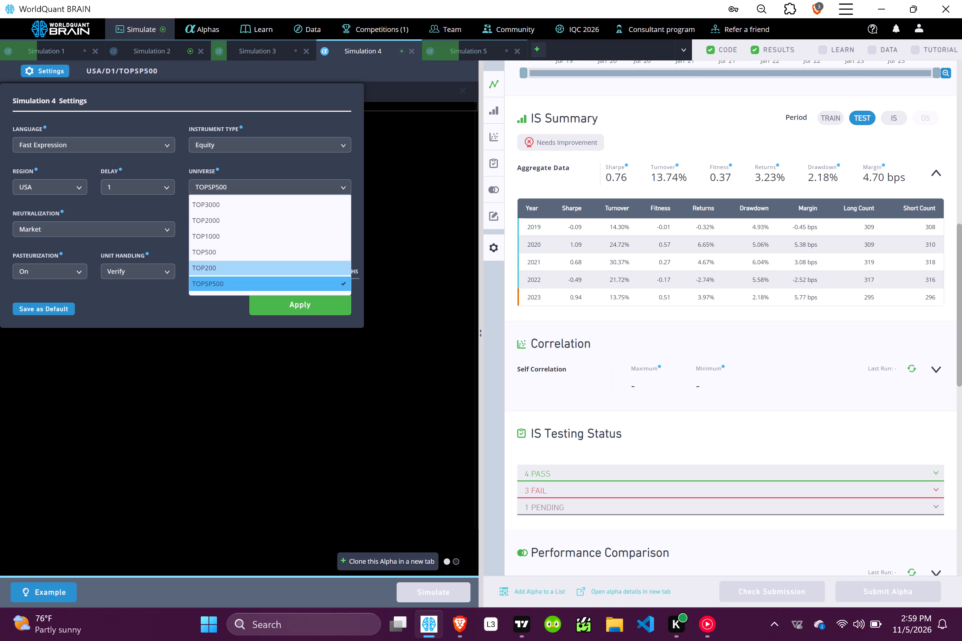
left_click(297, 301)
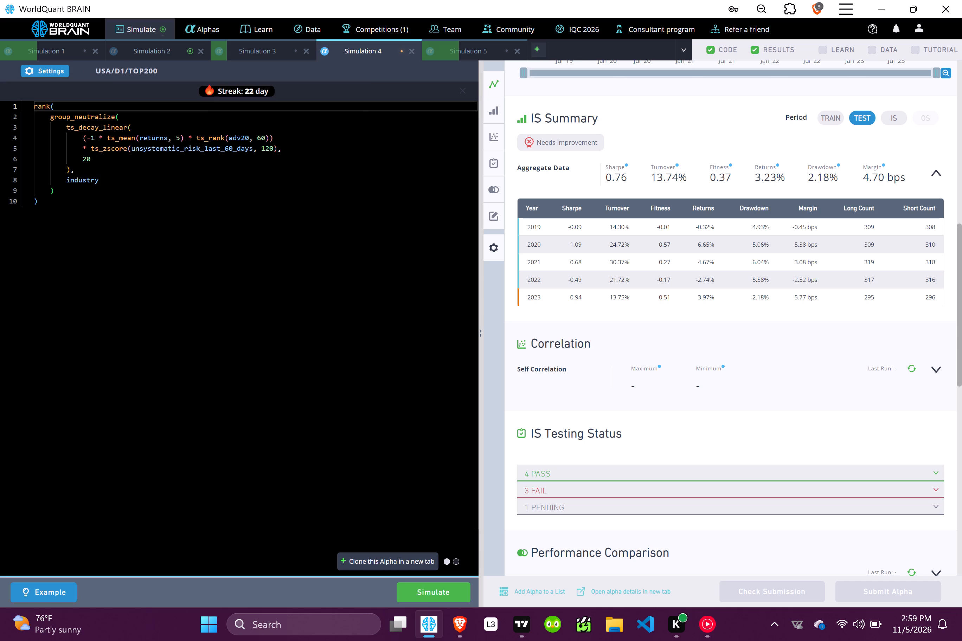
left_click(447, 590)
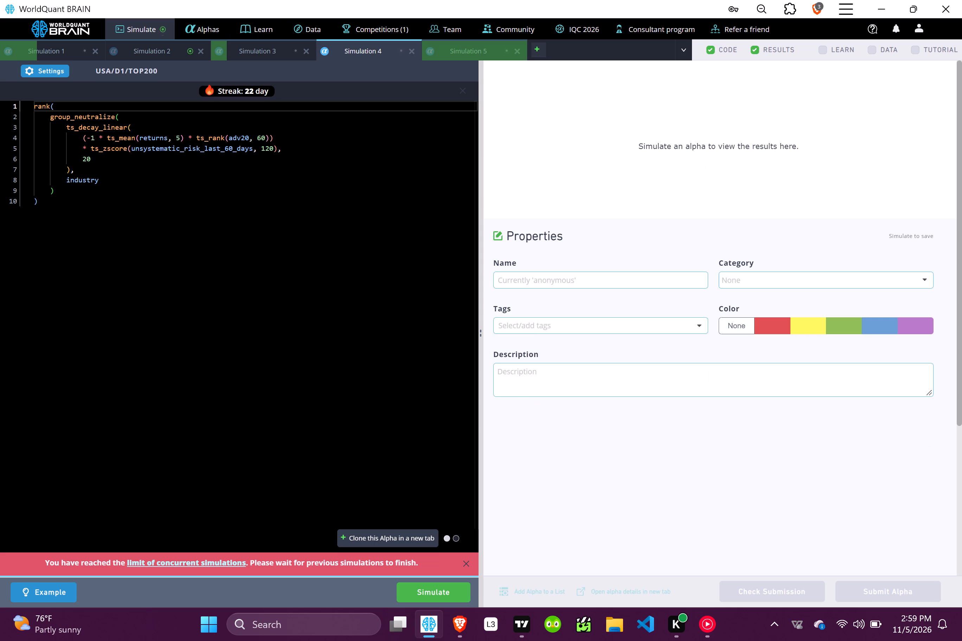
Open Simulation 2, show its test period results, and review the PnL chart and IS Summary.
left_click(147, 52)
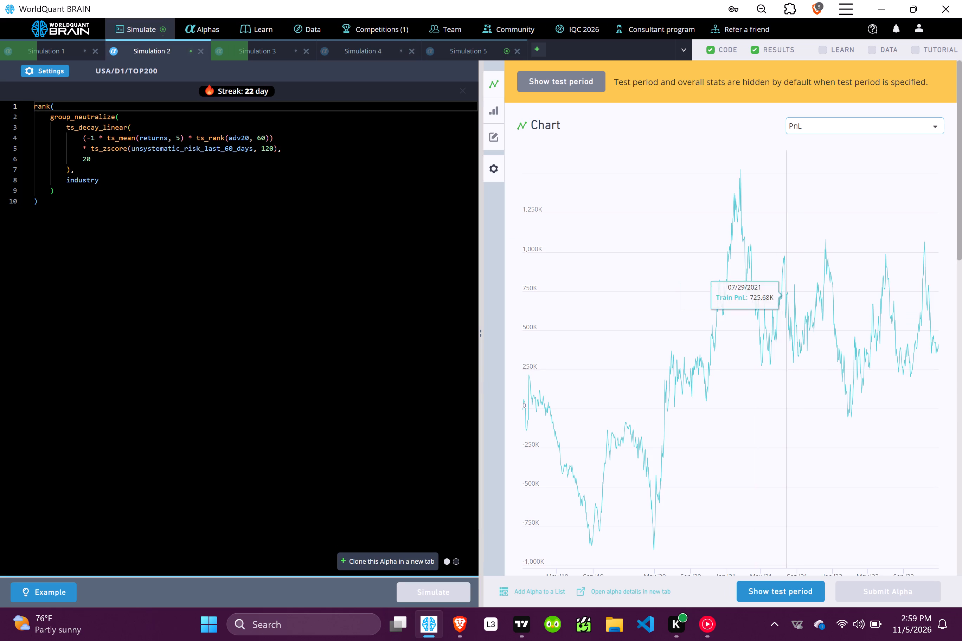
left_click(784, 586)
scroll(717, 360, "down", 1)
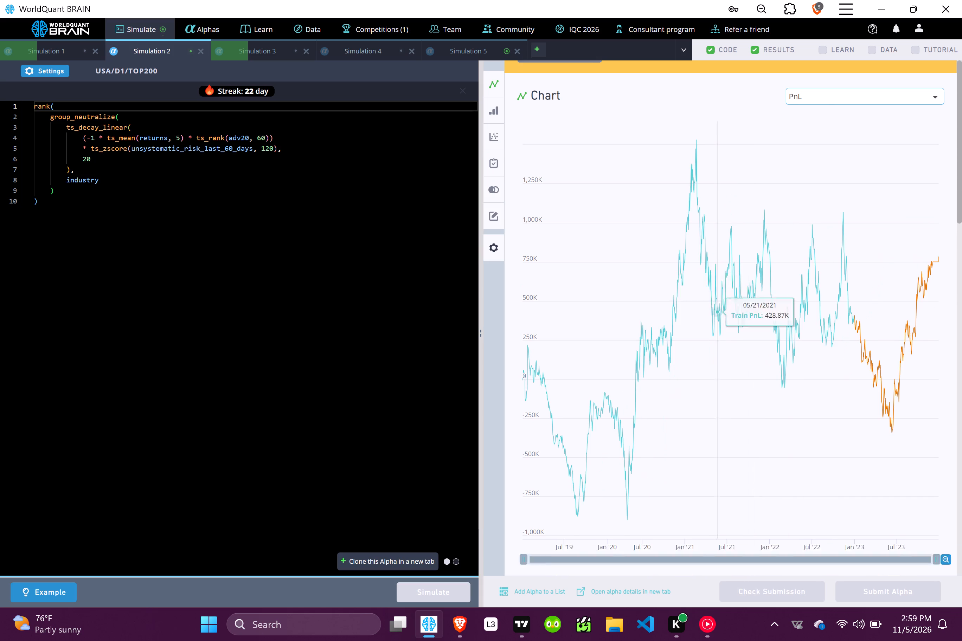
scroll(717, 360, "down", 3)
Switch to YouTube Music and restart the song BbY WOW from the beginning.
left_click(523, 630)
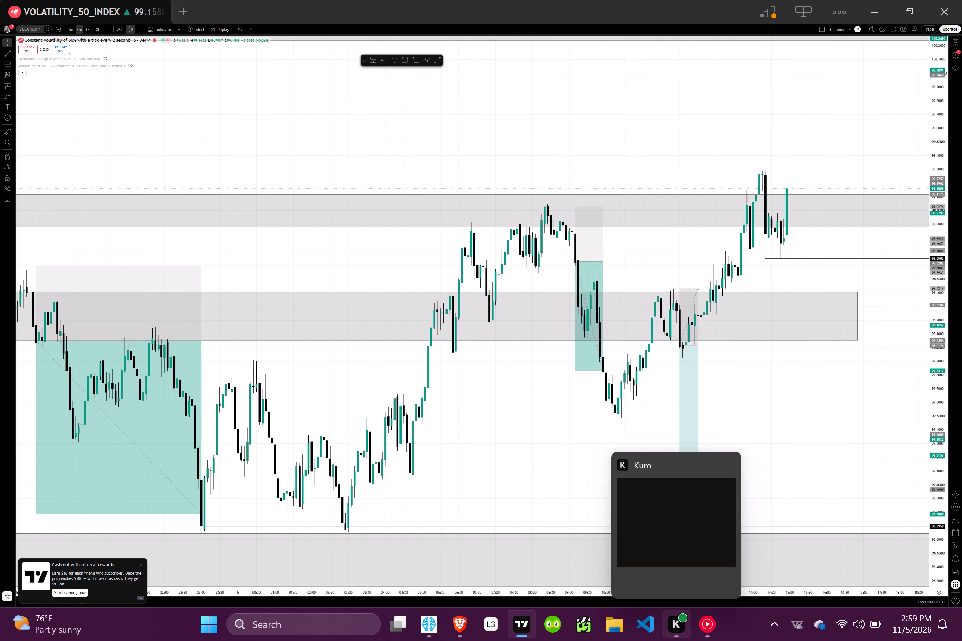
left_click(700, 624)
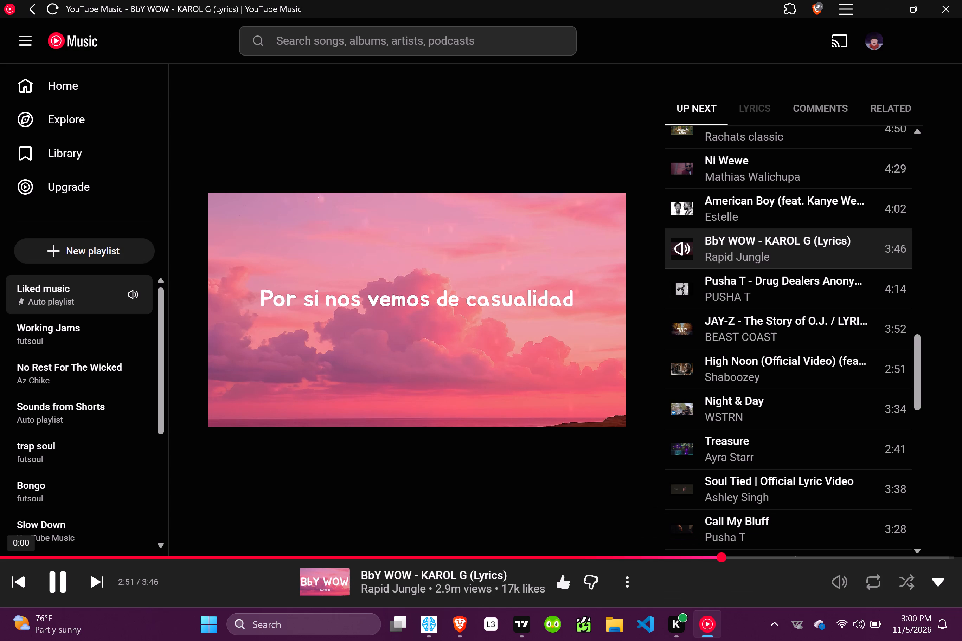
left_click(1, 558)
Switch to TradingView, look over the VOLATILITY_50_INDEX chart, and return to WorldQuant BRAIN.
left_click(519, 625)
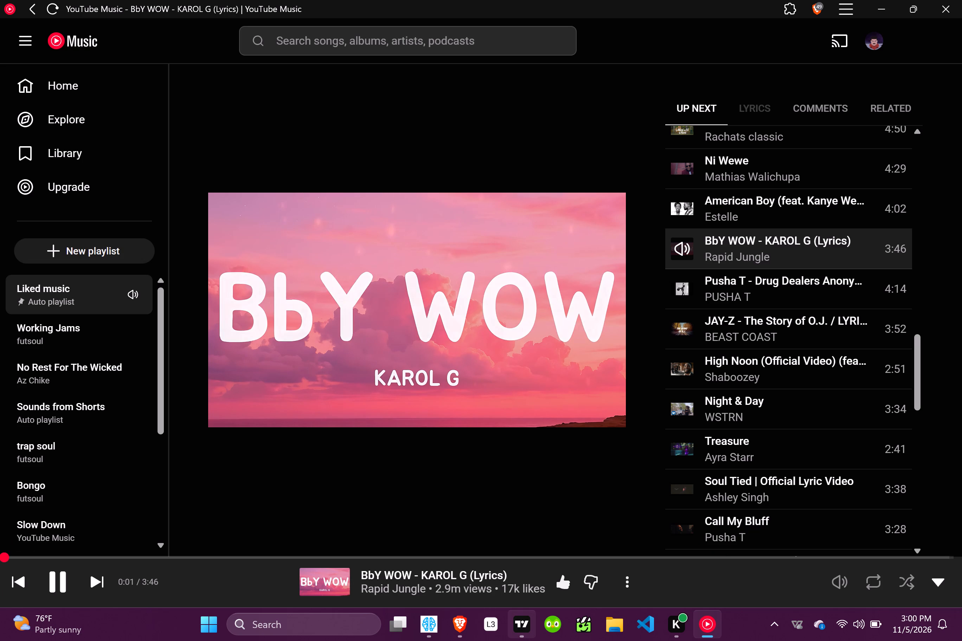
scroll(477, 448, "up", 1)
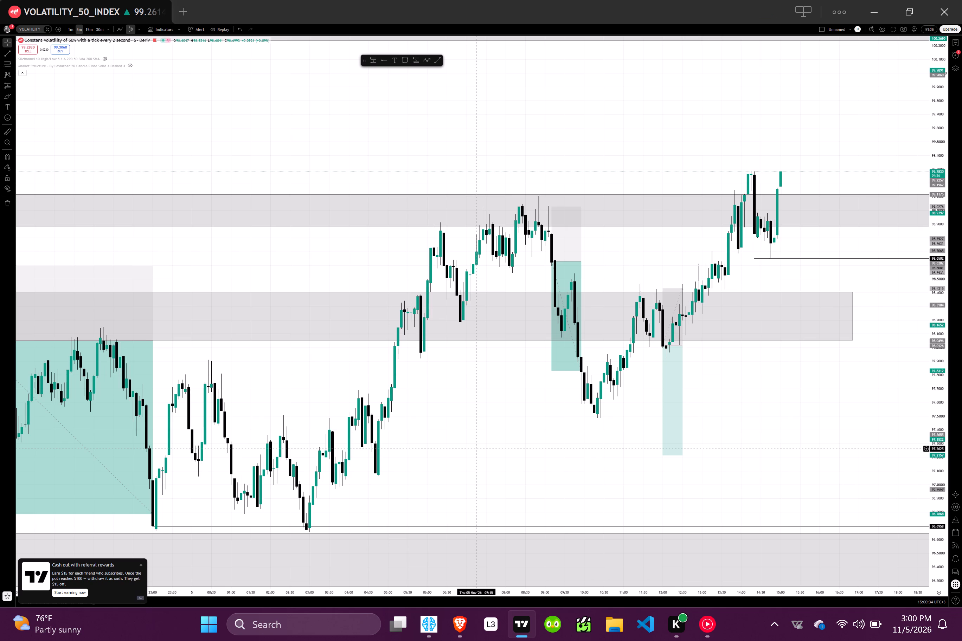
left_click(463, 635)
left_click(428, 621)
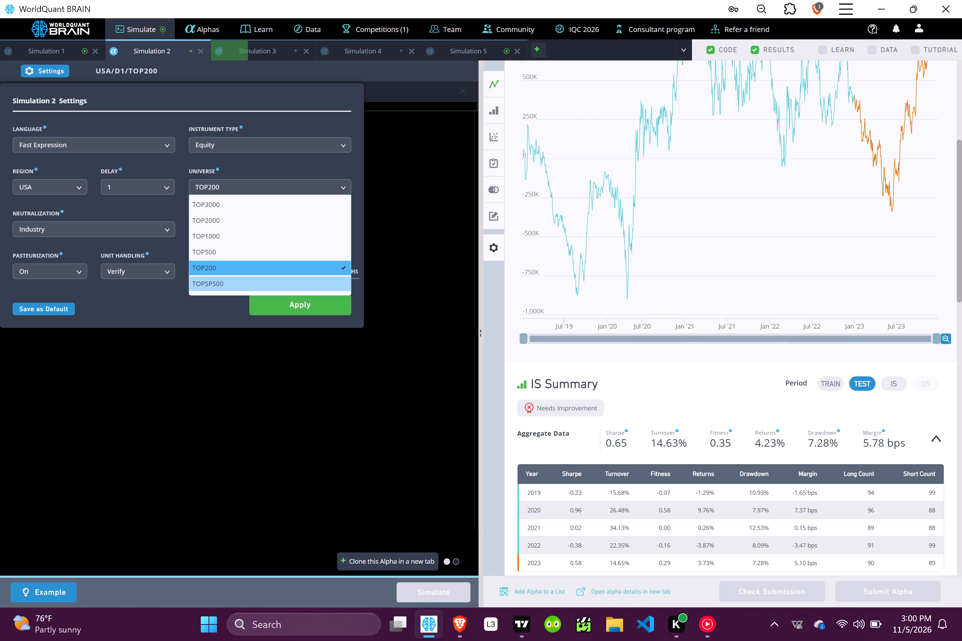
left_click(289, 303)
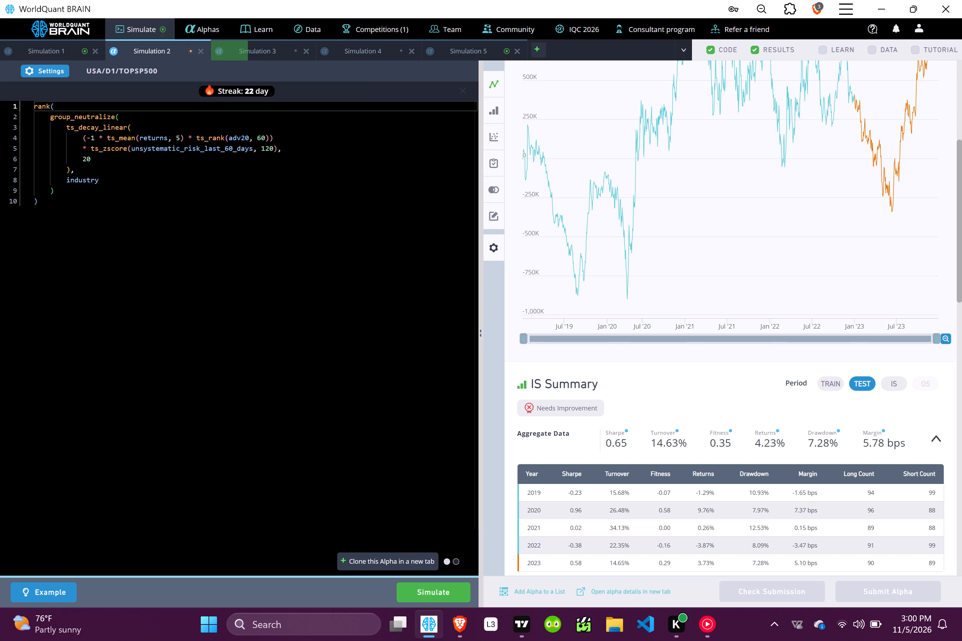
left_click(456, 596)
Run Simulation 4's simulation again with its TOP200 universe.
left_click(362, 51)
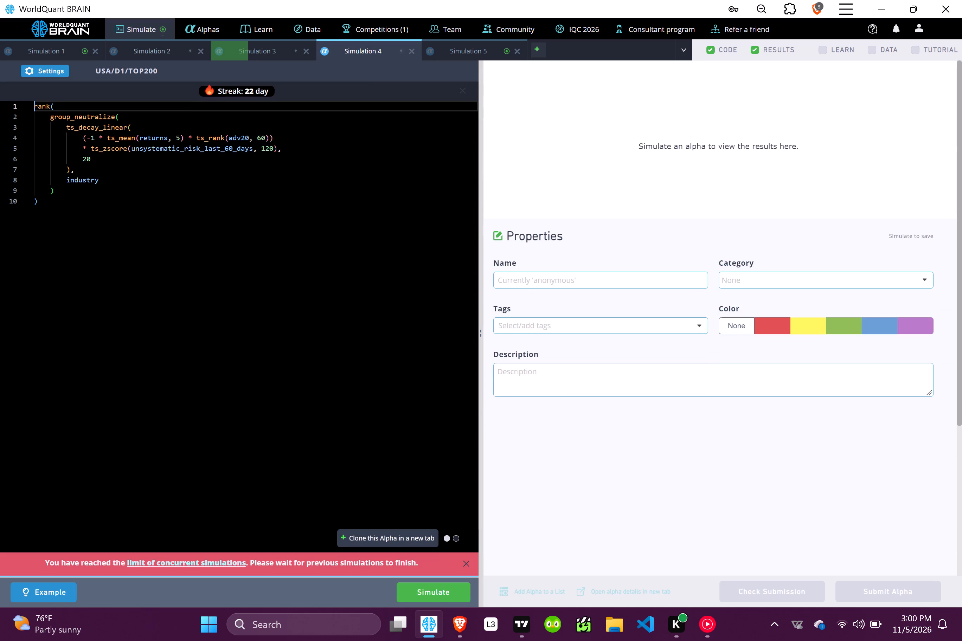
left_click(454, 593)
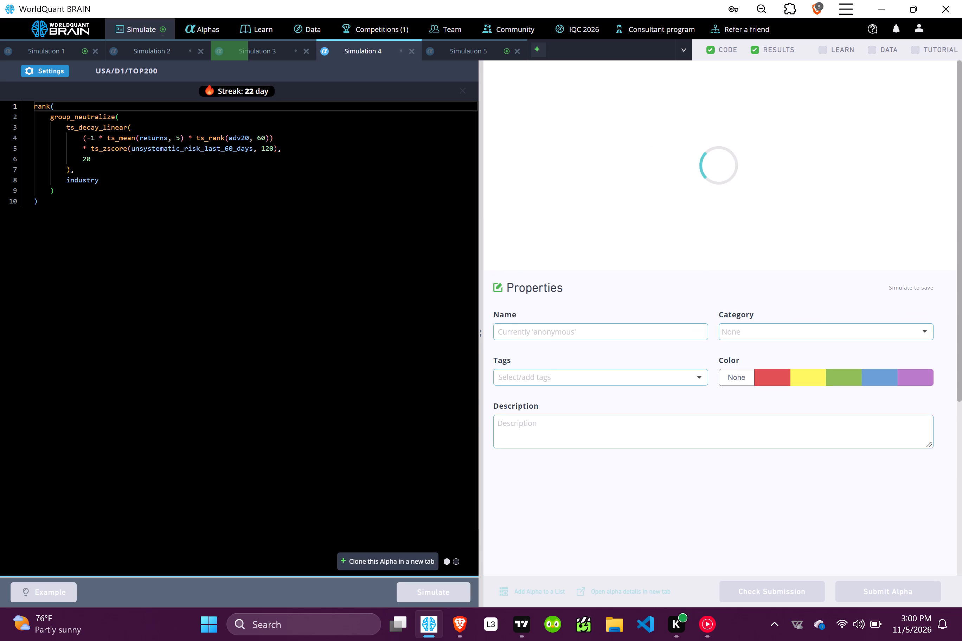
Open Simulation 5, show its test period results, and review the IS Summary.
left_click(469, 43)
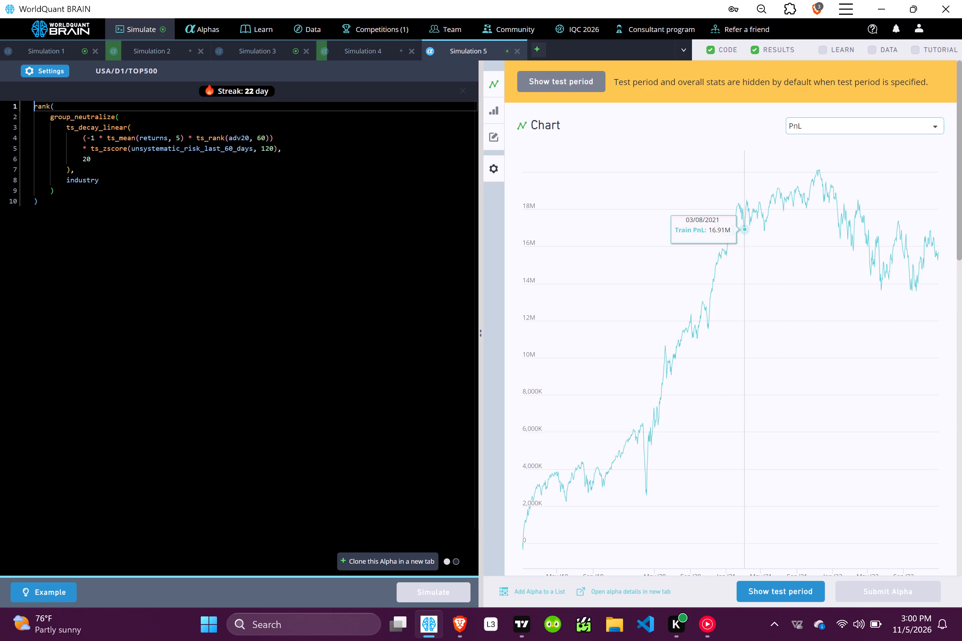
left_click(771, 585)
scroll(721, 425, "down", 3)
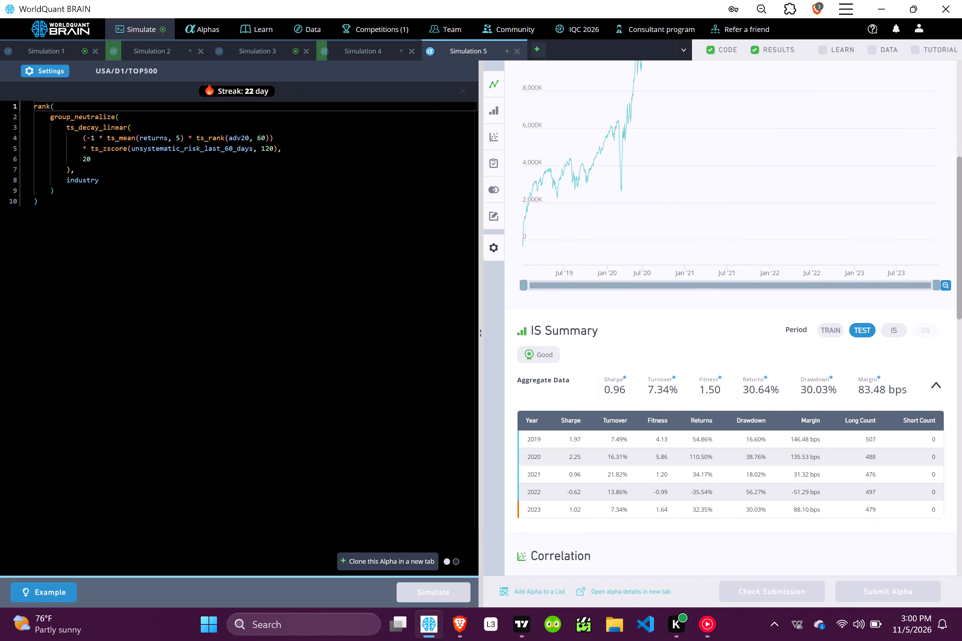
Set Simulation 5's decay to 8, apply the settings, and run its simulation.
left_click(54, 71)
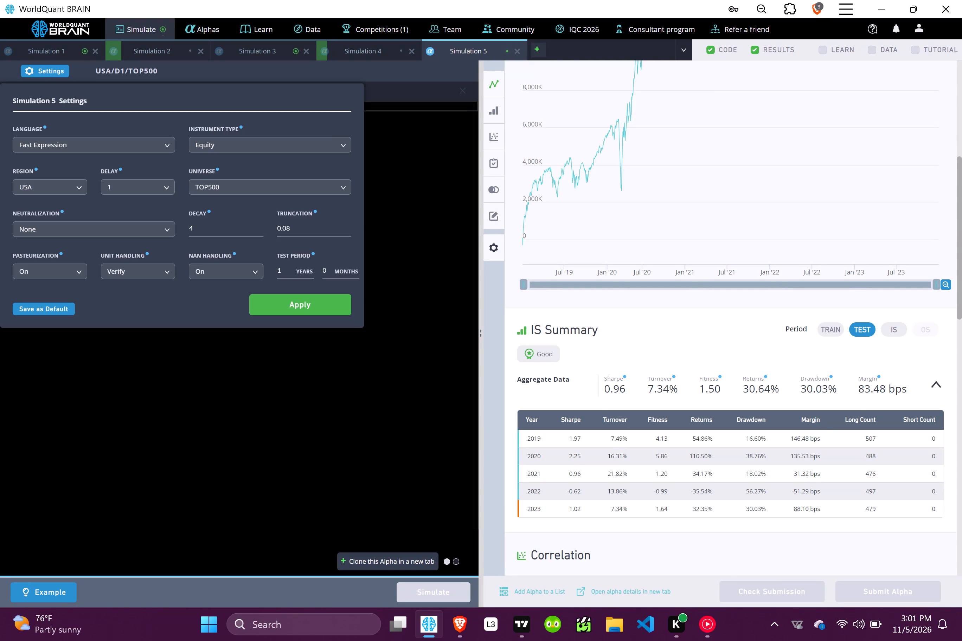
triple_click(224, 228)
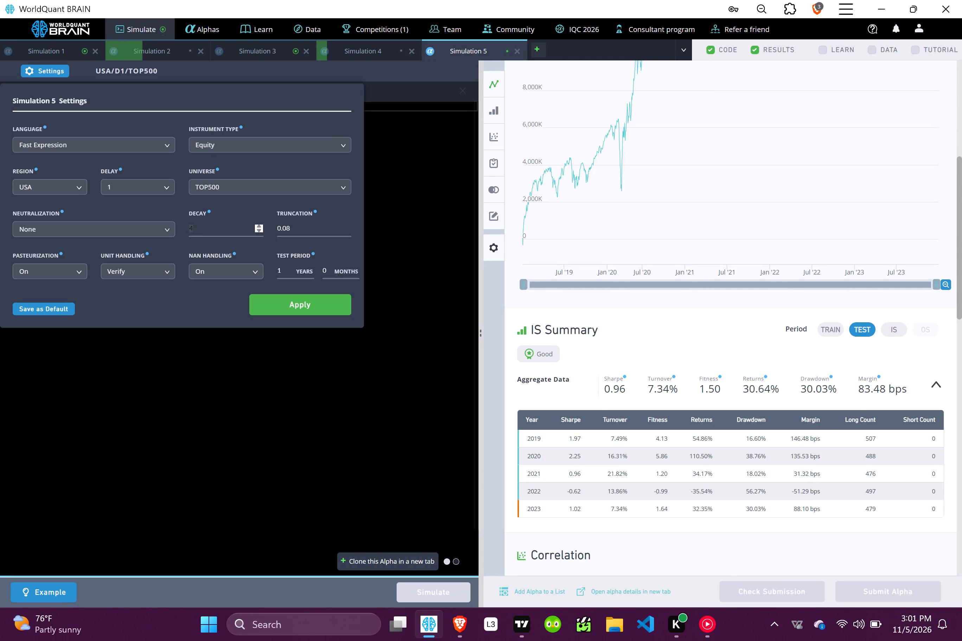
key("8")
left_click(295, 306)
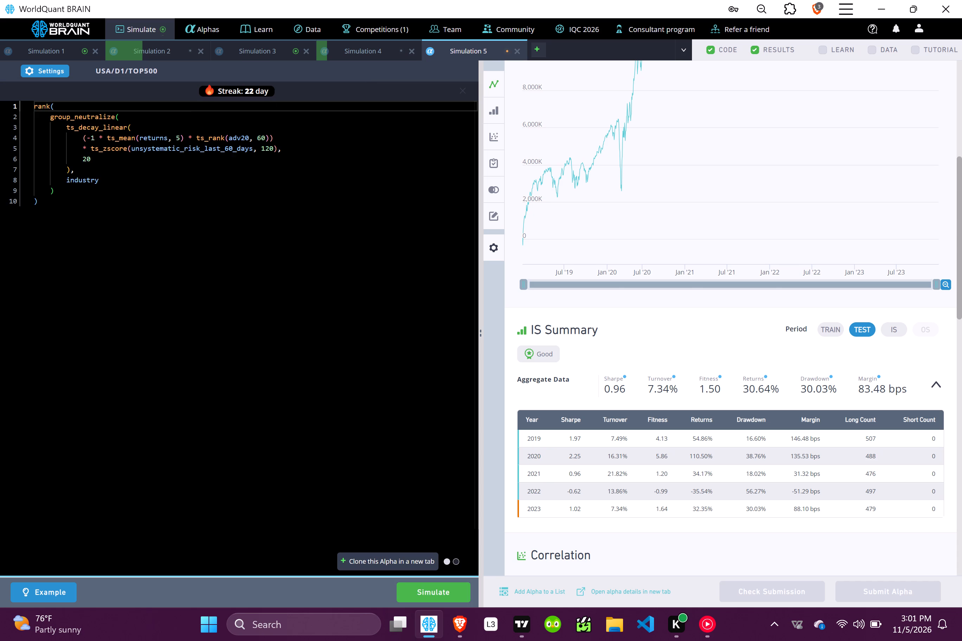
left_click(445, 590)
Open Simulation 1, show its test period results, and review the PnL chart and IS Summary.
left_click(70, 51)
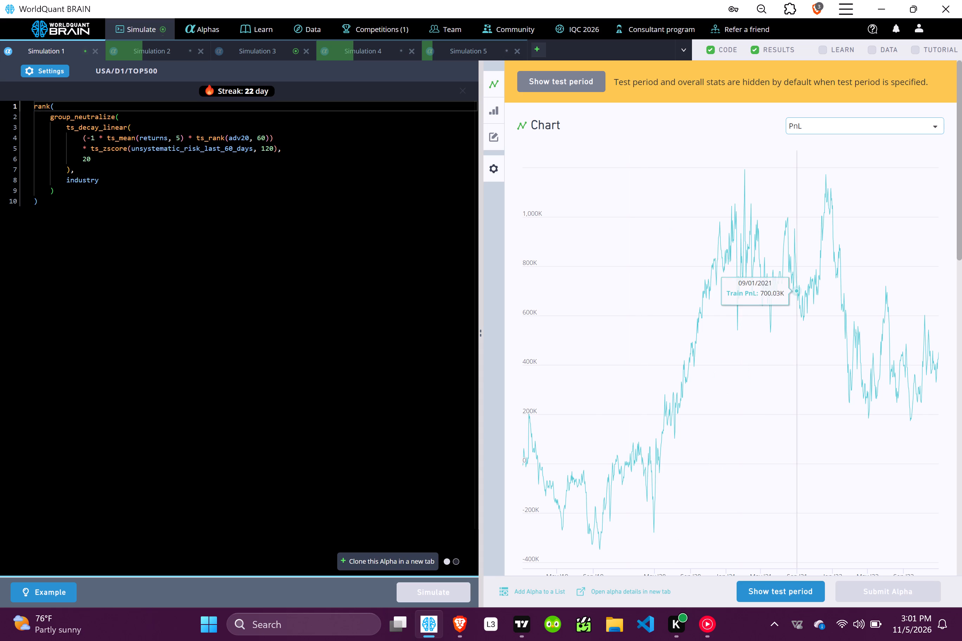
left_click(787, 583)
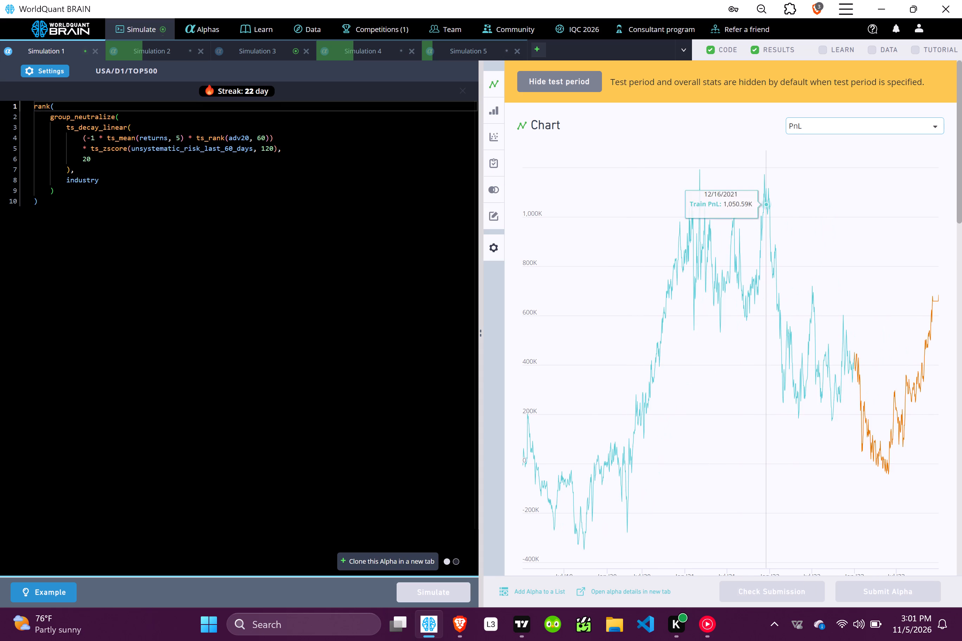
scroll(714, 331, "down", 4)
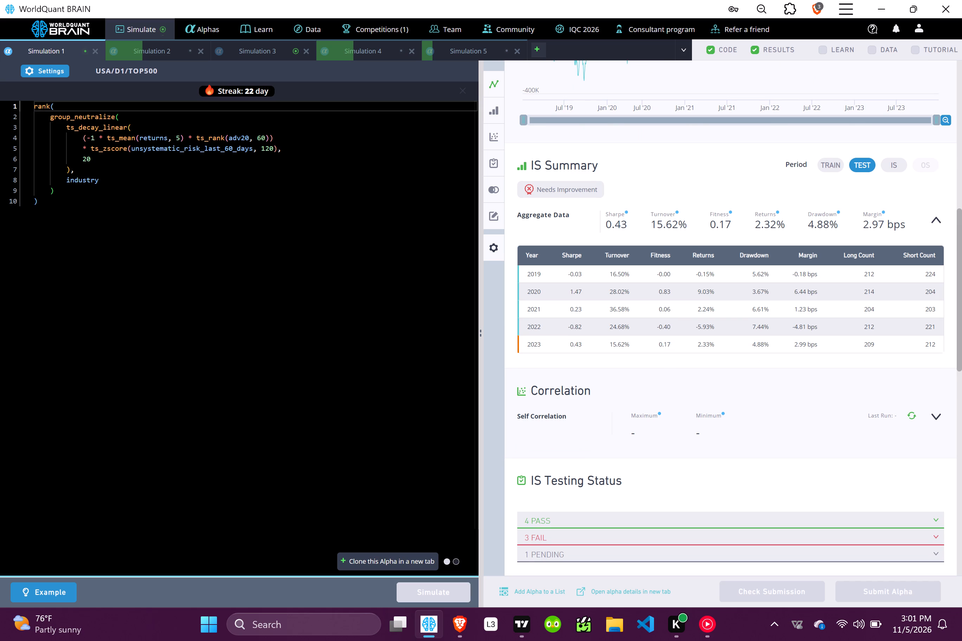
Set Simulation 1's universe to TOP200, apply the settings, and try to run its simulation.
left_click(56, 68)
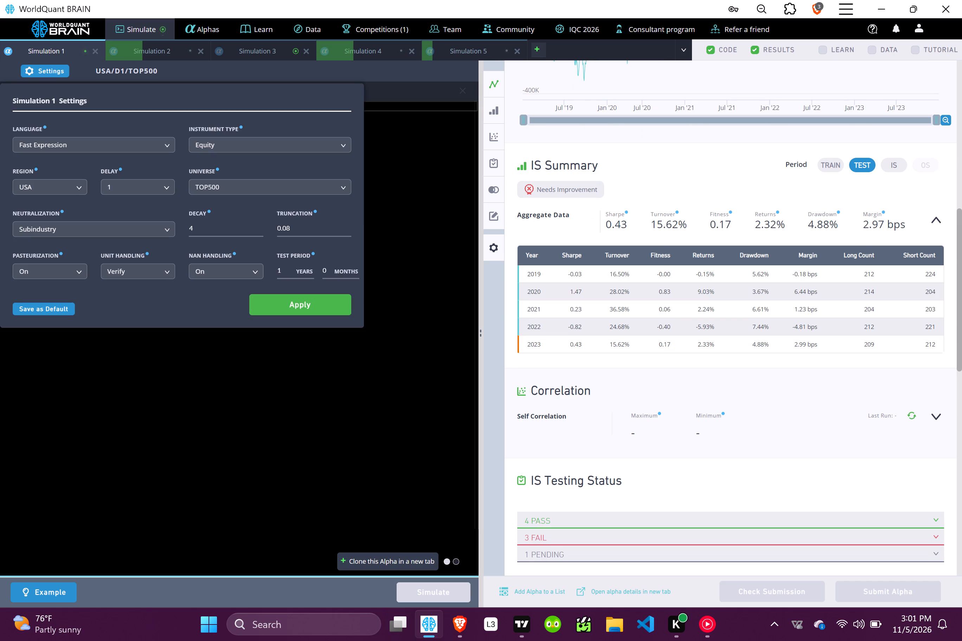
left_click(251, 188)
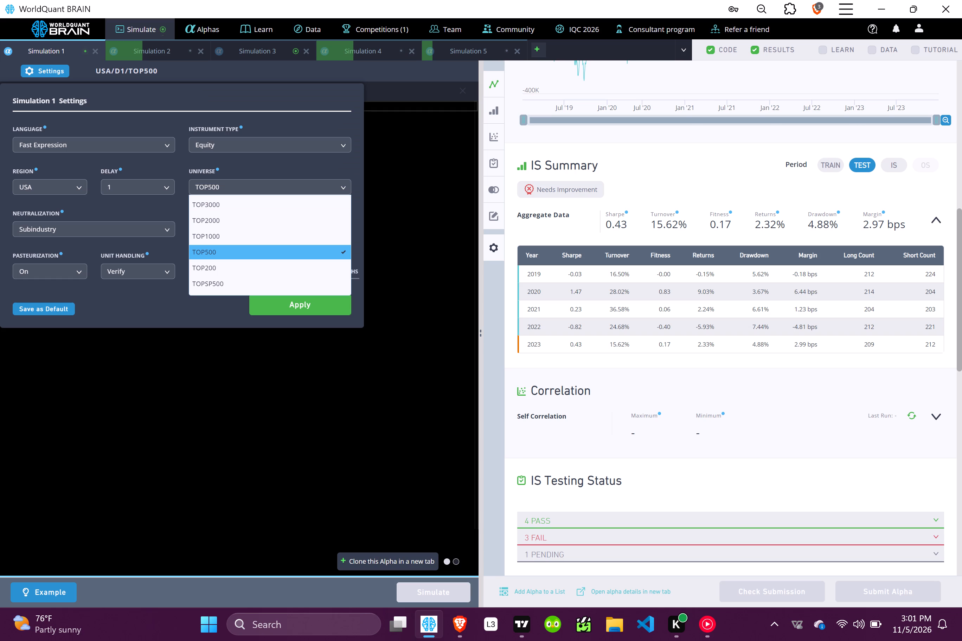
left_click(231, 272)
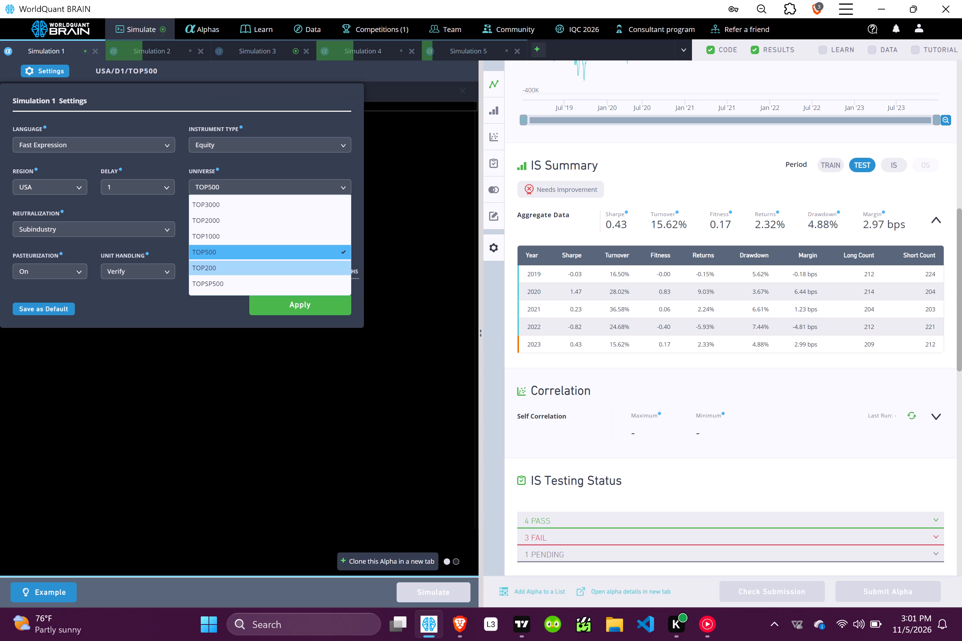
left_click(283, 302)
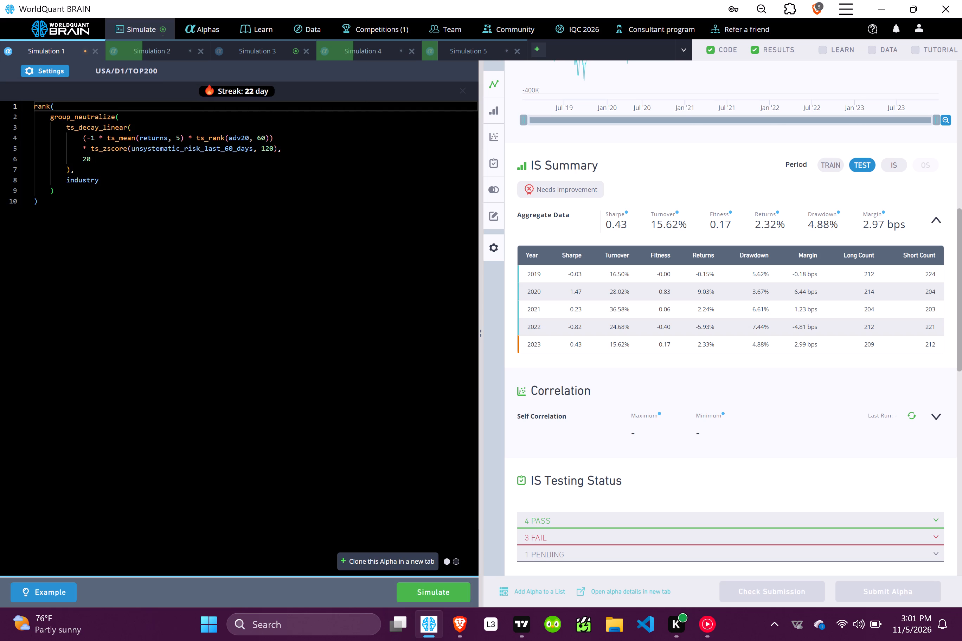
left_click(452, 589)
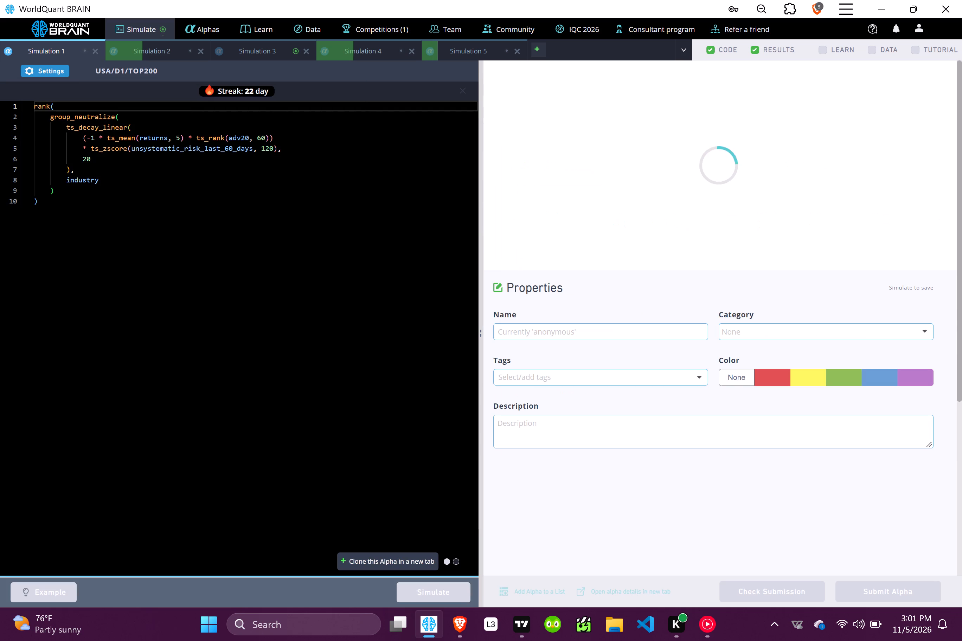
Review Simulation 3's test period results, including the IS Summary and testing status, and close that simulation.
left_click(172, 55)
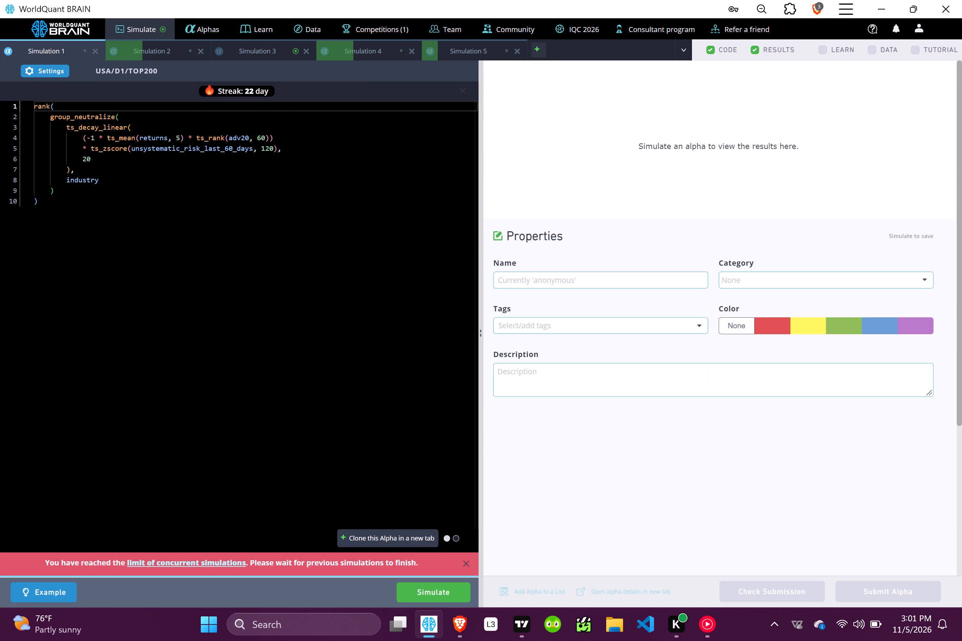
left_click(256, 44)
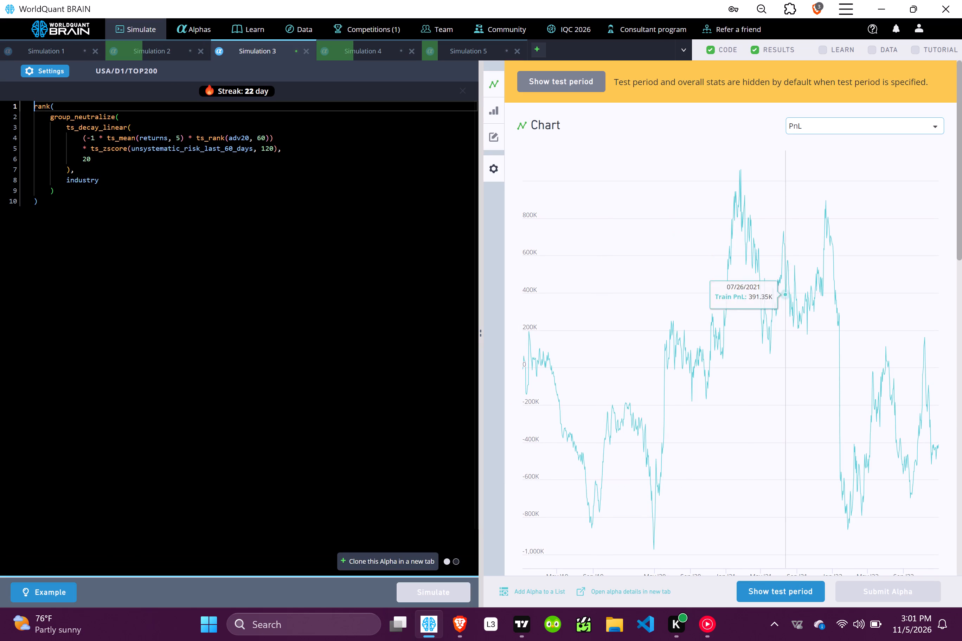
left_click(791, 586)
scroll(791, 487, "down", 3)
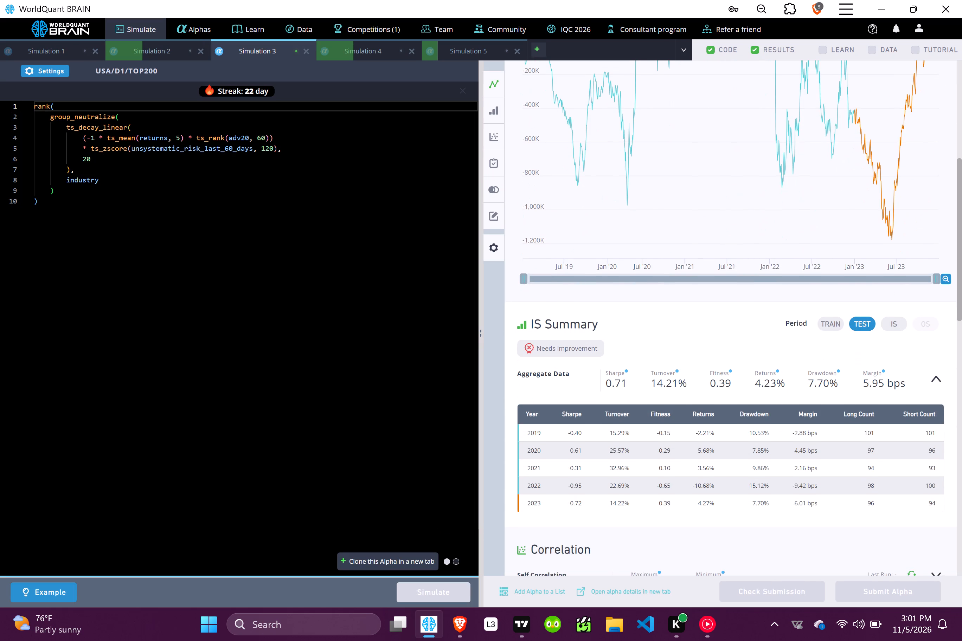
scroll(633, 371, "down", 3)
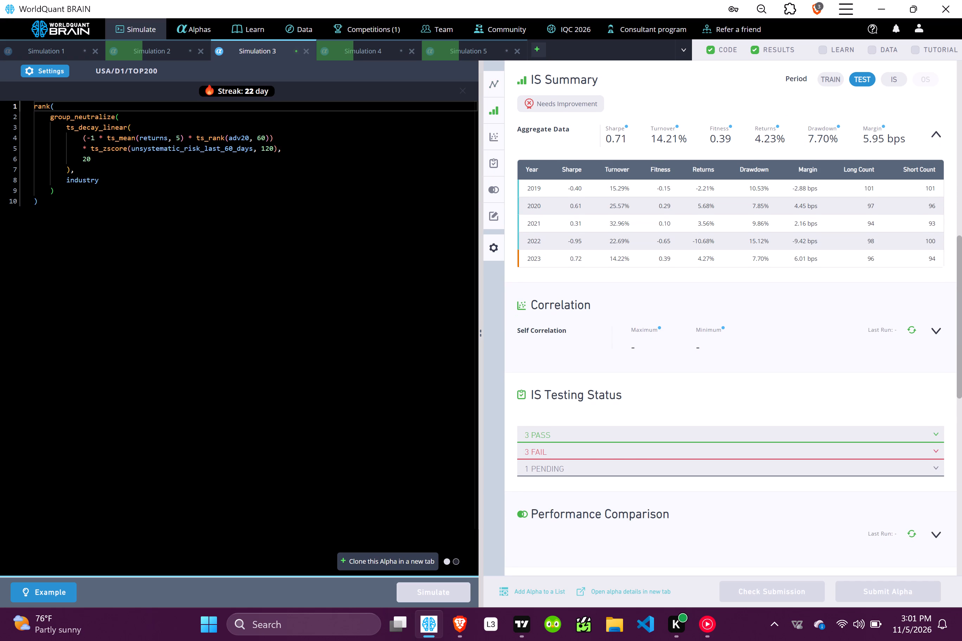
left_click(307, 51)
Open Simulation 4 and check its simulation progress.
left_click(263, 49)
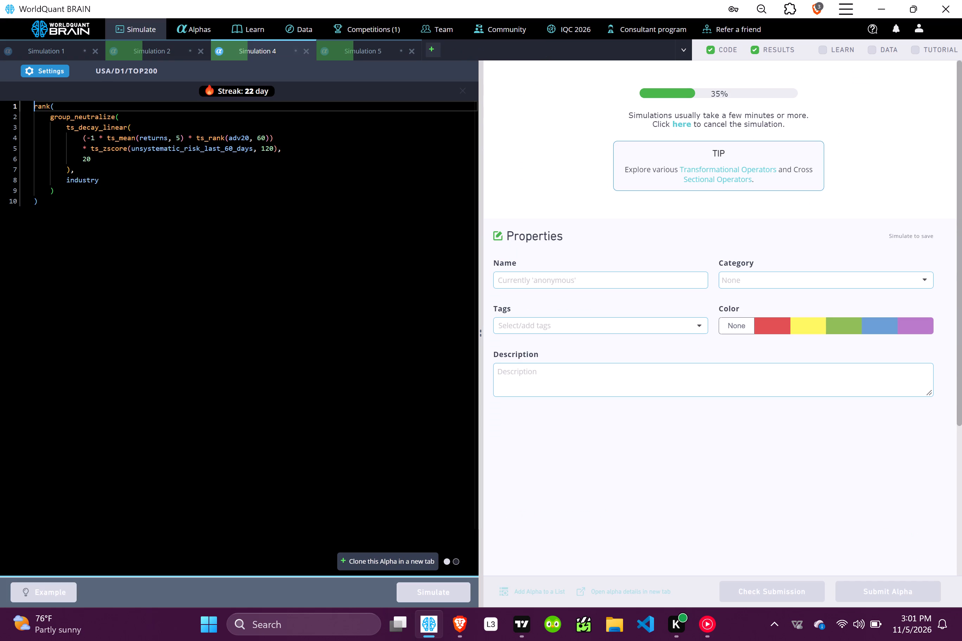
scroll(589, 270, "down", 3)
scroll(589, 270, "up", 1)
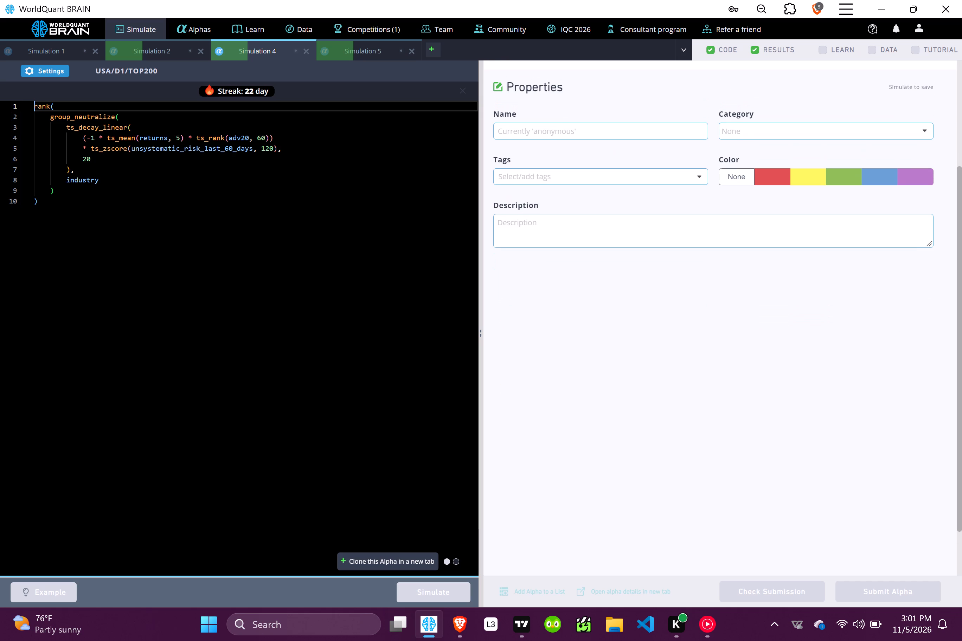
Return to Simulation 1 and run its TOP200 simulation again.
left_click(70, 52)
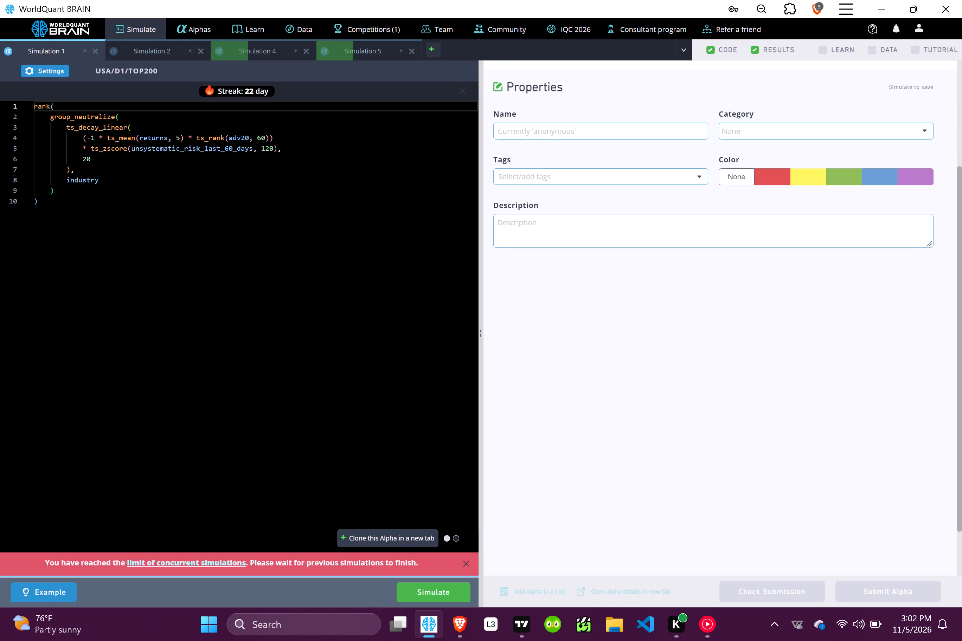
left_click(439, 591)
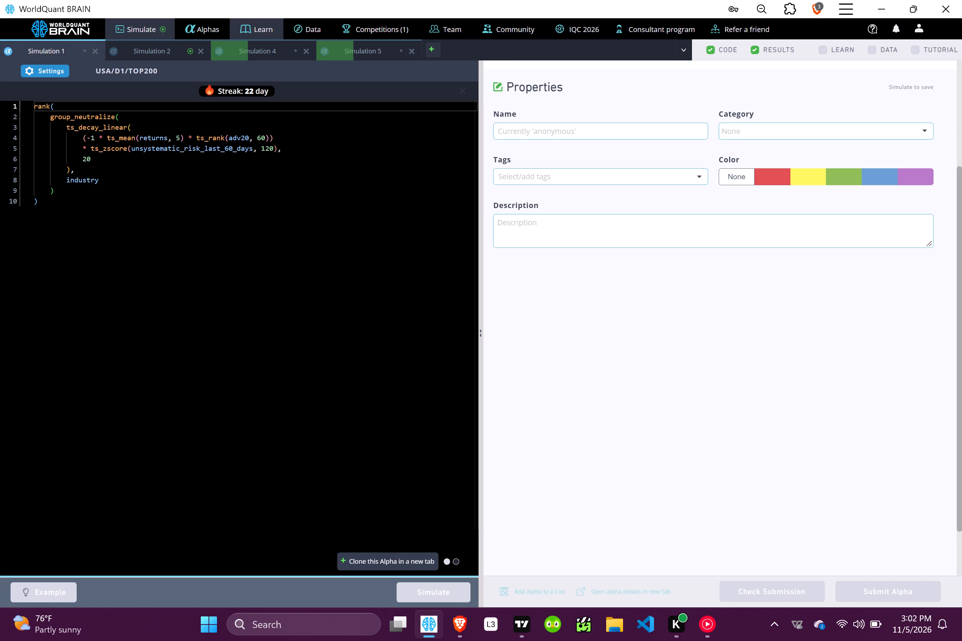
Review Simulation 2's TOPSP500 training-period IS Summary and close that simulation.
left_click(258, 47)
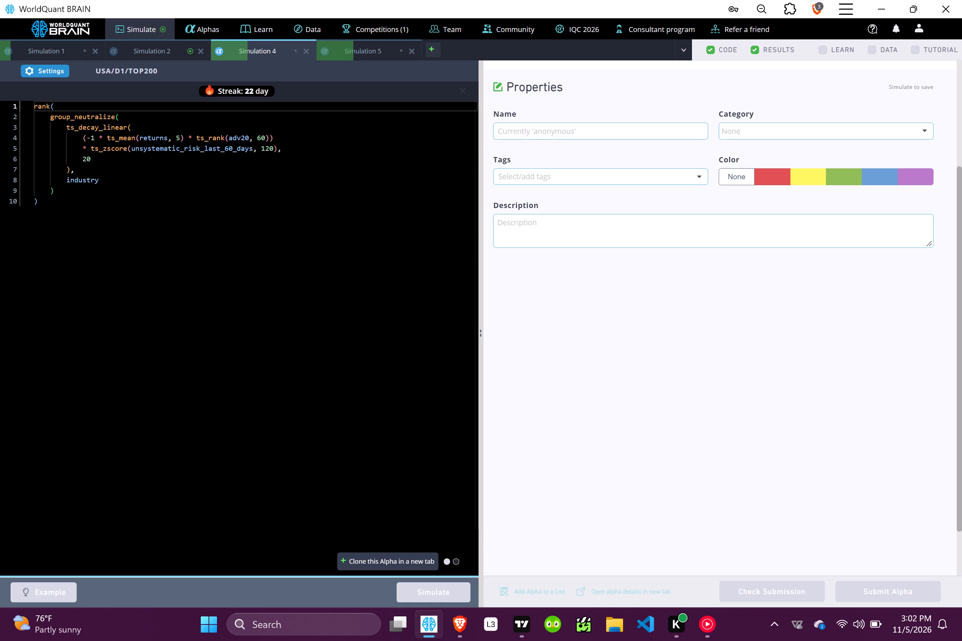
left_click(167, 45)
scroll(618, 341, "down", 4)
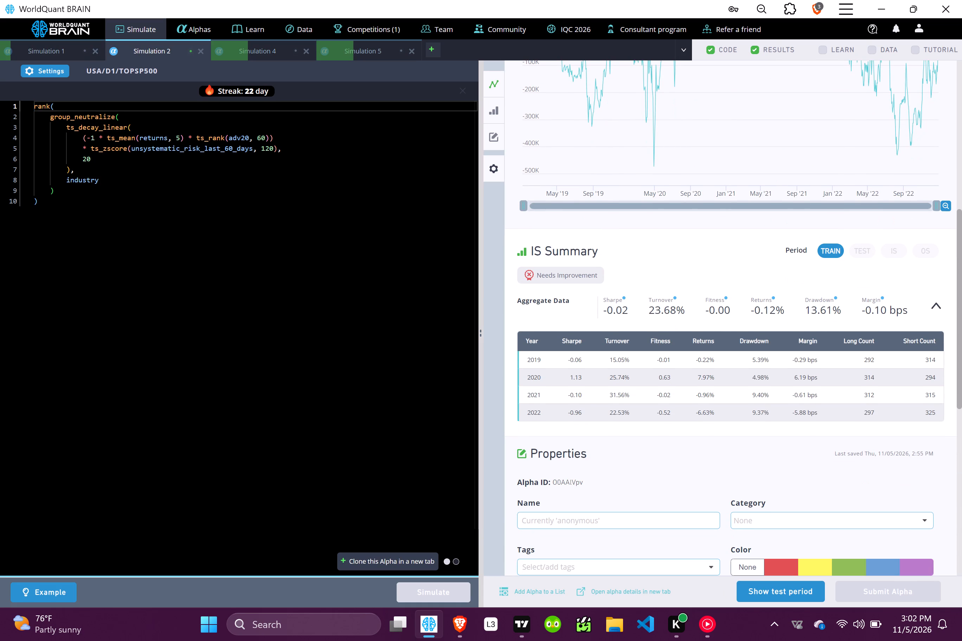
left_click(199, 50)
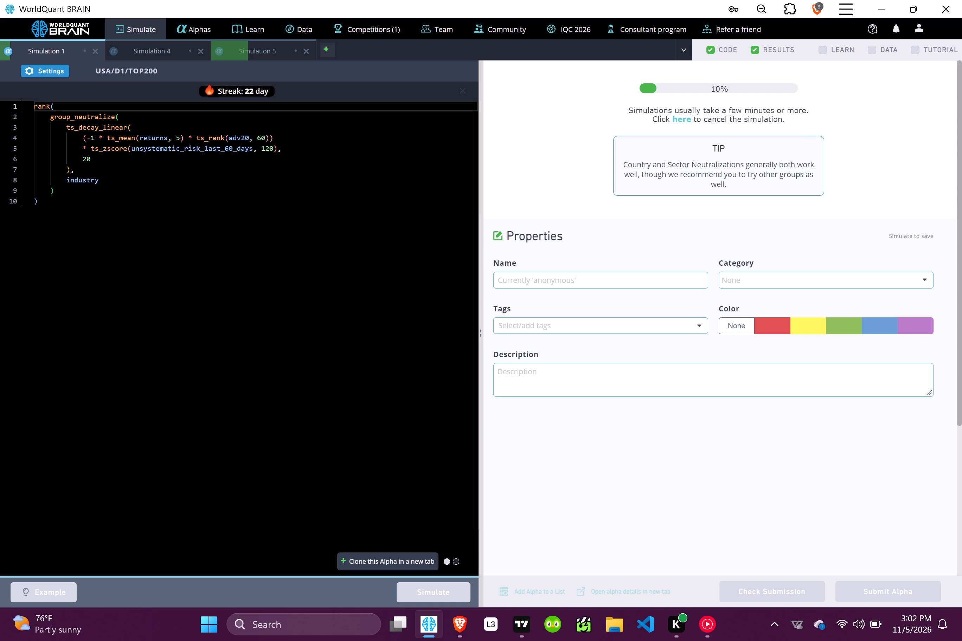
Open Simulation 4, reveal its test period, and review the PnL chart and IS Summary.
left_click(162, 52)
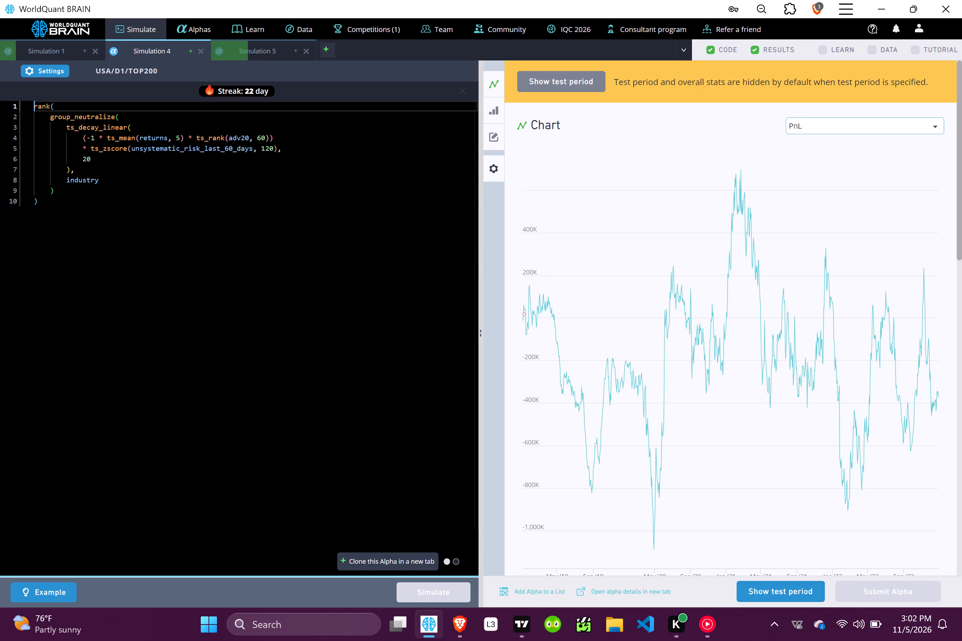
left_click(794, 592)
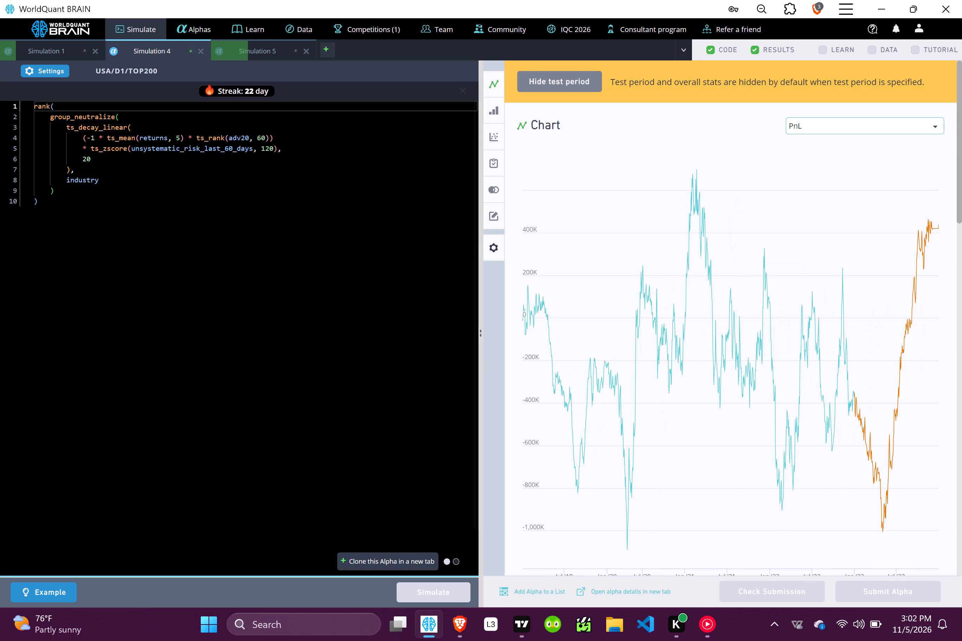
scroll(706, 367, "down", 3)
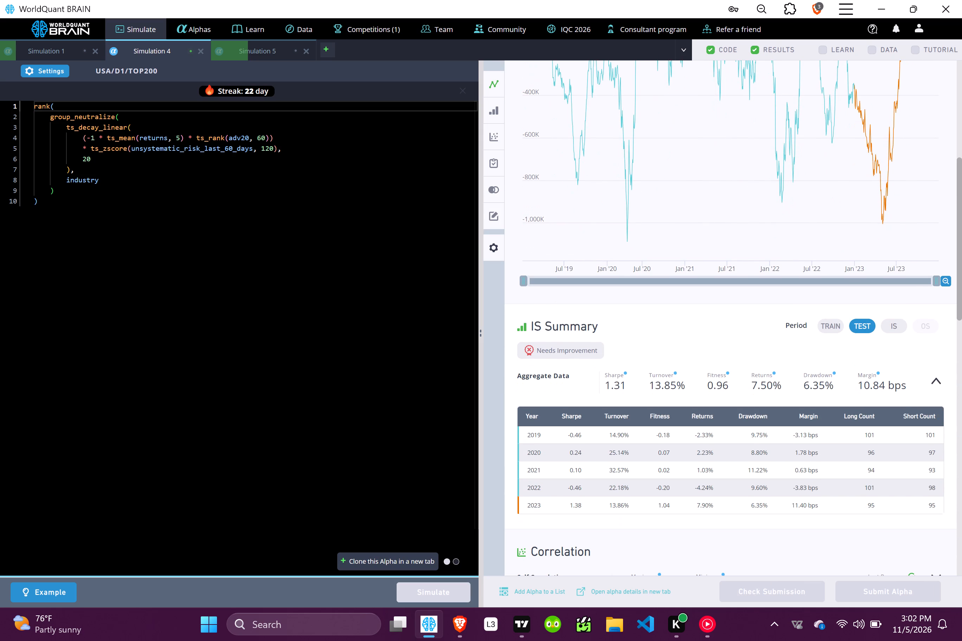
Set Simulation 4's decay to 8, apply the settings, and run the TOP200 simulation again.
left_click(40, 76)
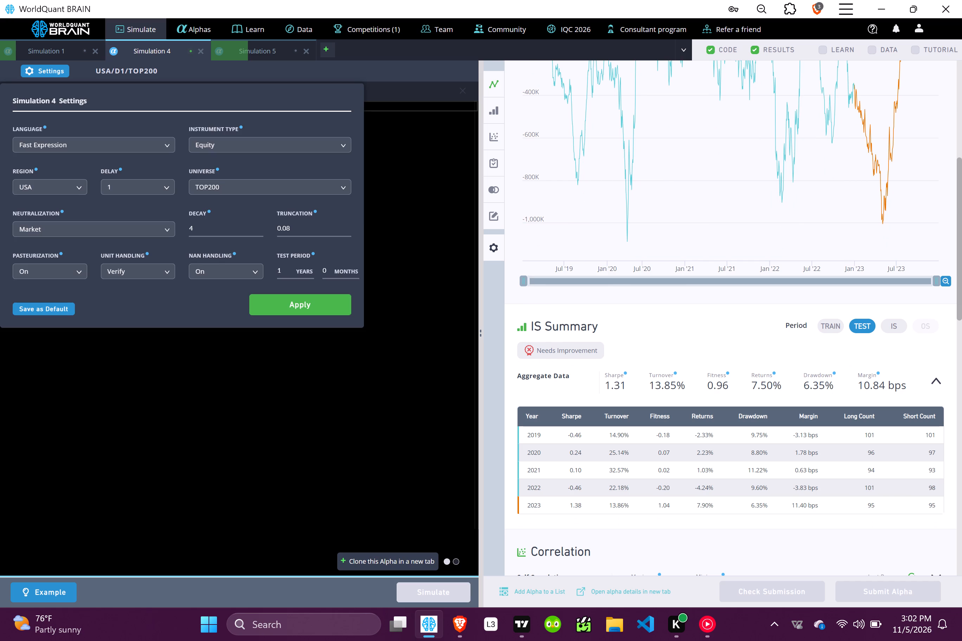
double_click(239, 231)
triple_click(239, 231)
key("8")
left_click(317, 307)
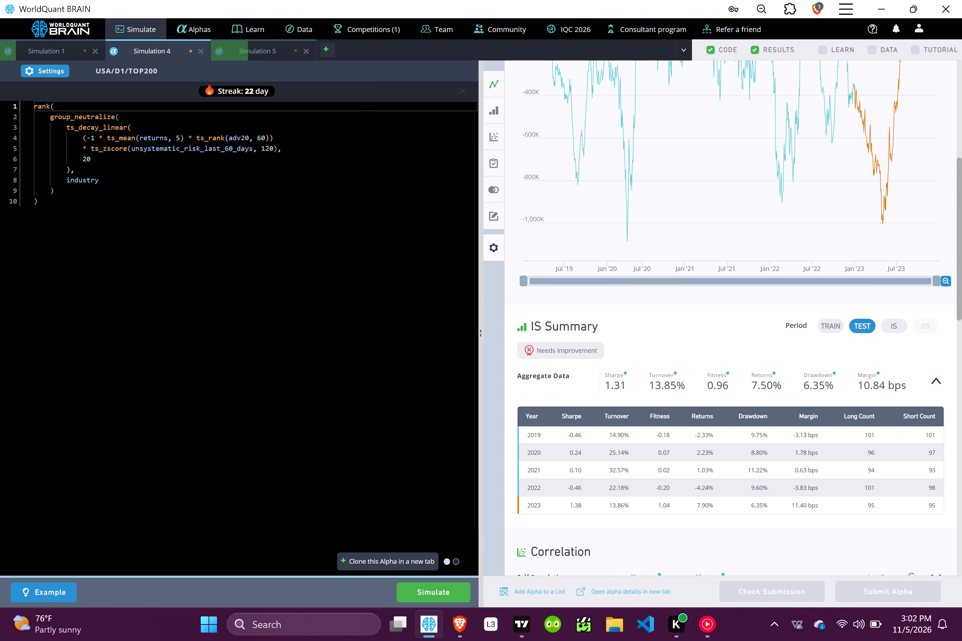
left_click(423, 584)
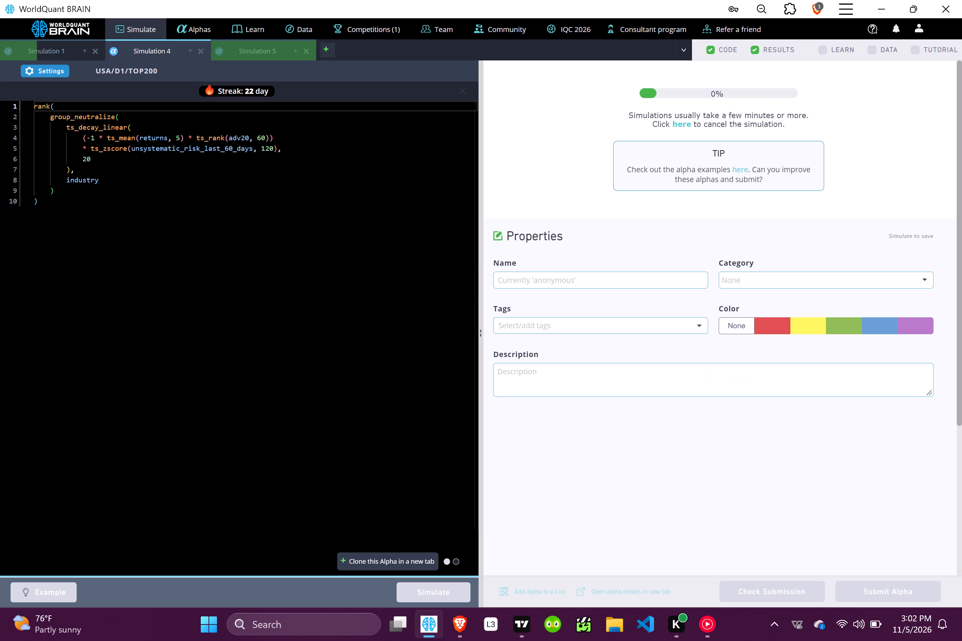
left_click(470, 639)
left_click(470, 639)
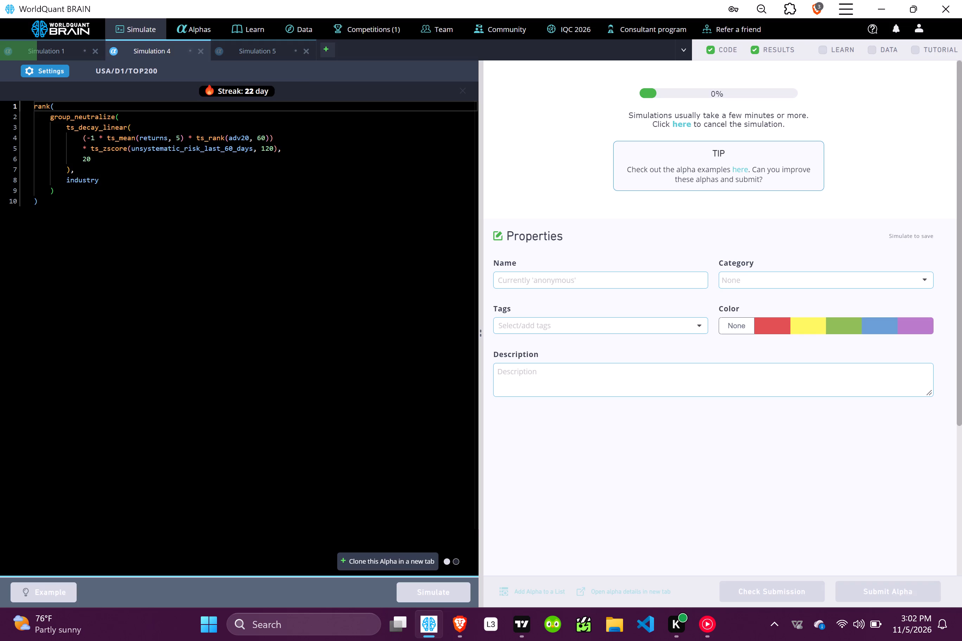
left_click(530, 636)
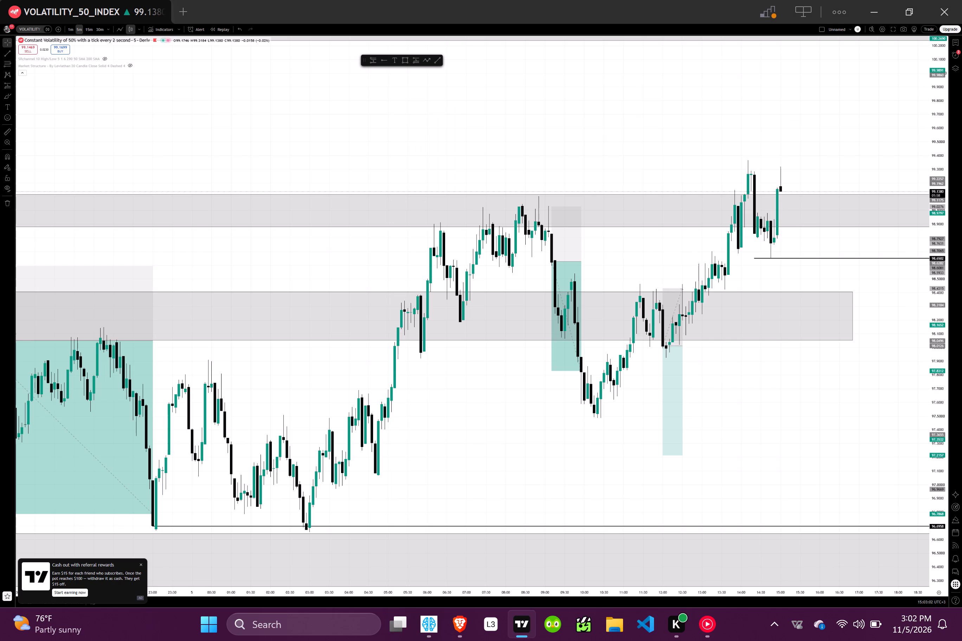
scroll(502, 468, "up", 2)
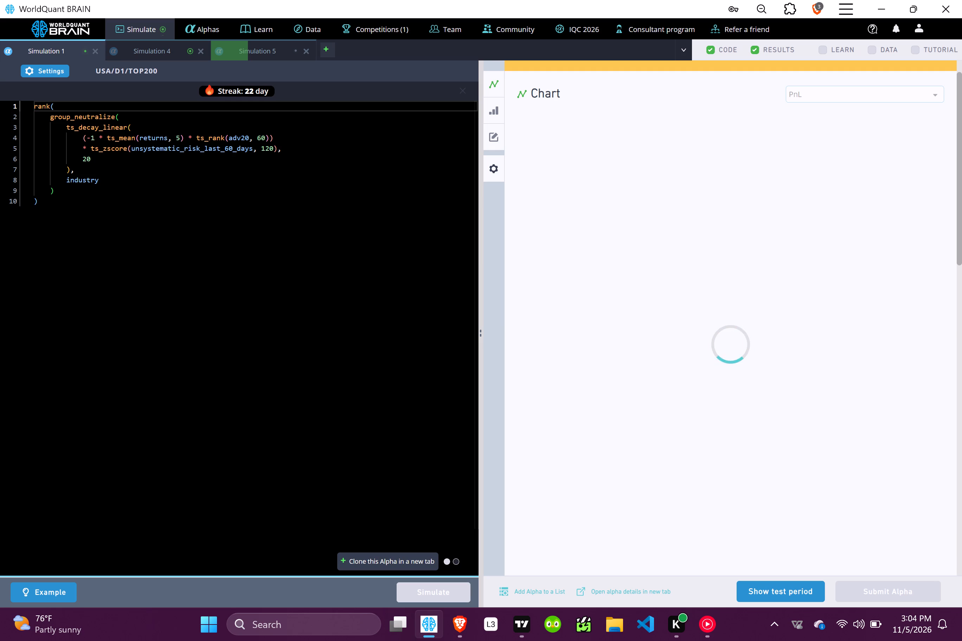
left_click(778, 588)
scroll(759, 438, "down", 5)
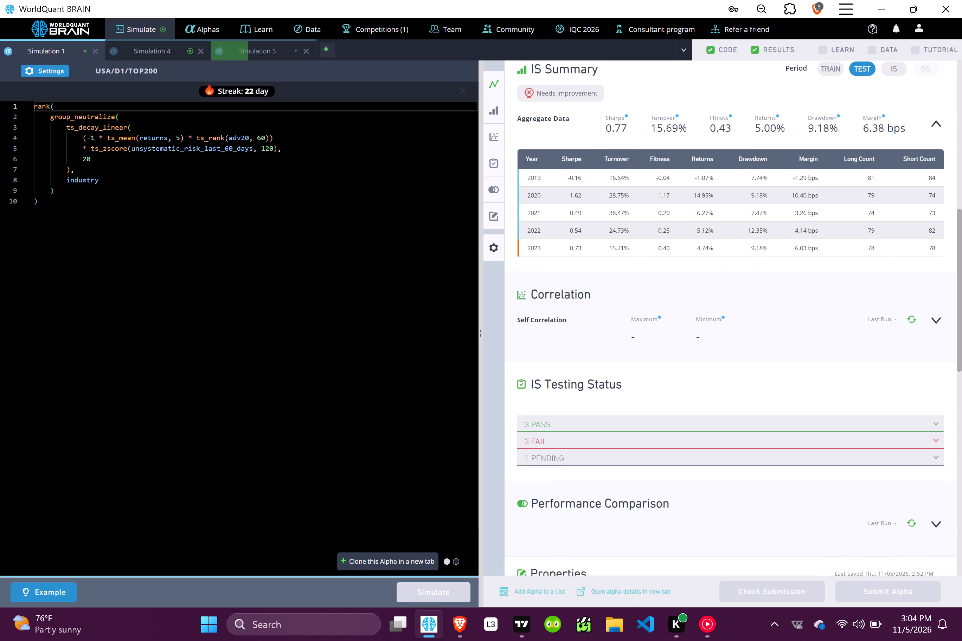
scroll(759, 438, "down", 1)
scroll(559, 329, "up", 3)
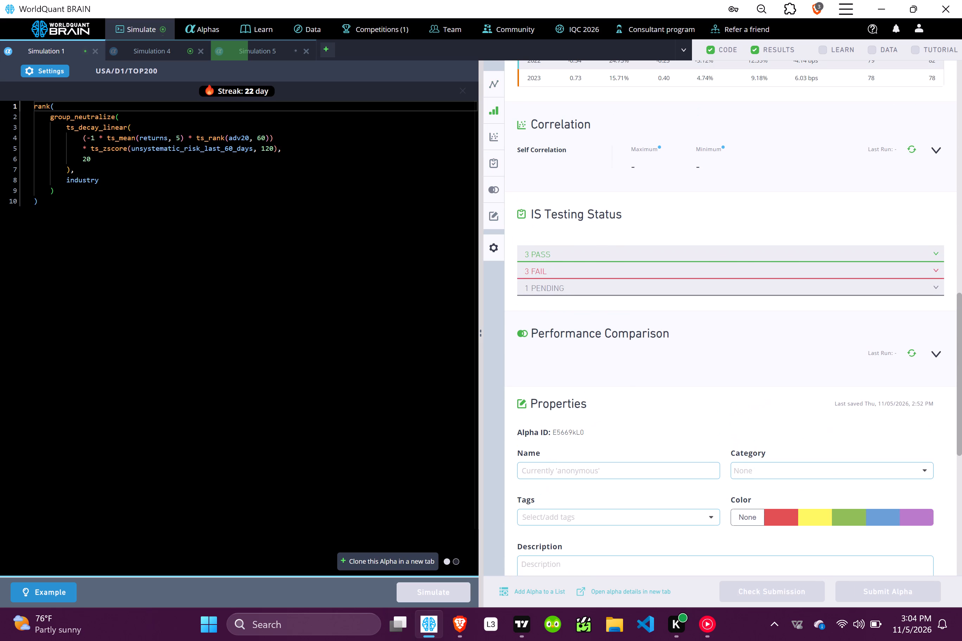
Open Simulation 4, reveal its test period, and examine the IS Summary and the details of its failed and passed tests.
left_click(147, 52)
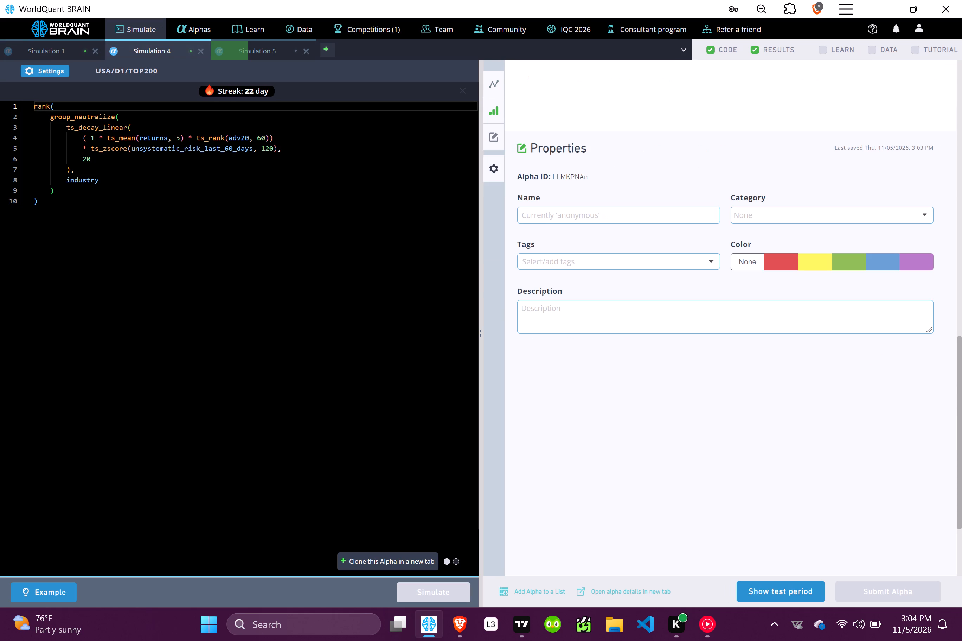
left_click(775, 595)
scroll(756, 550, "up", 1)
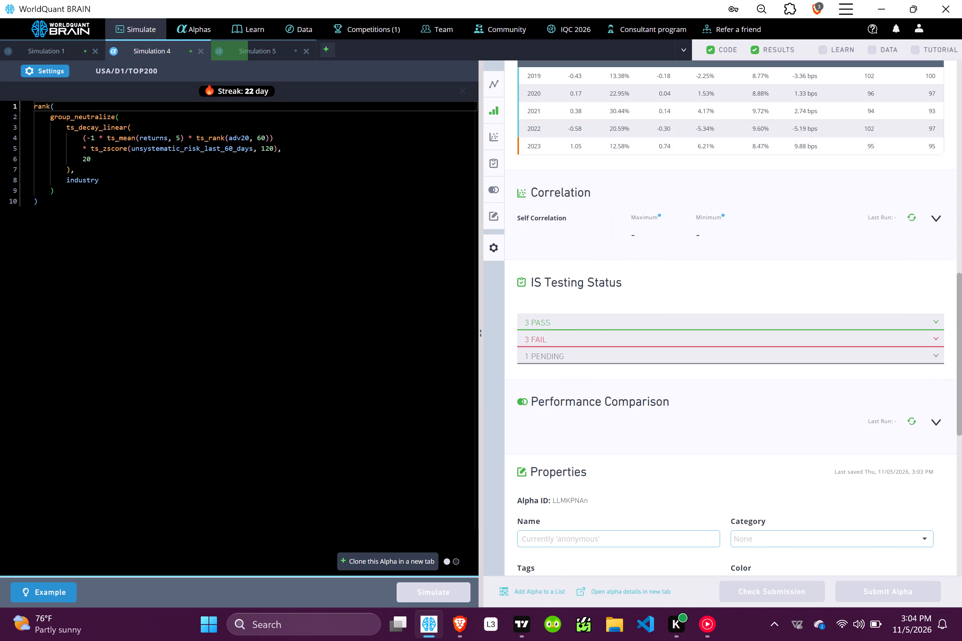
scroll(756, 550, "up", 1)
left_click(625, 416)
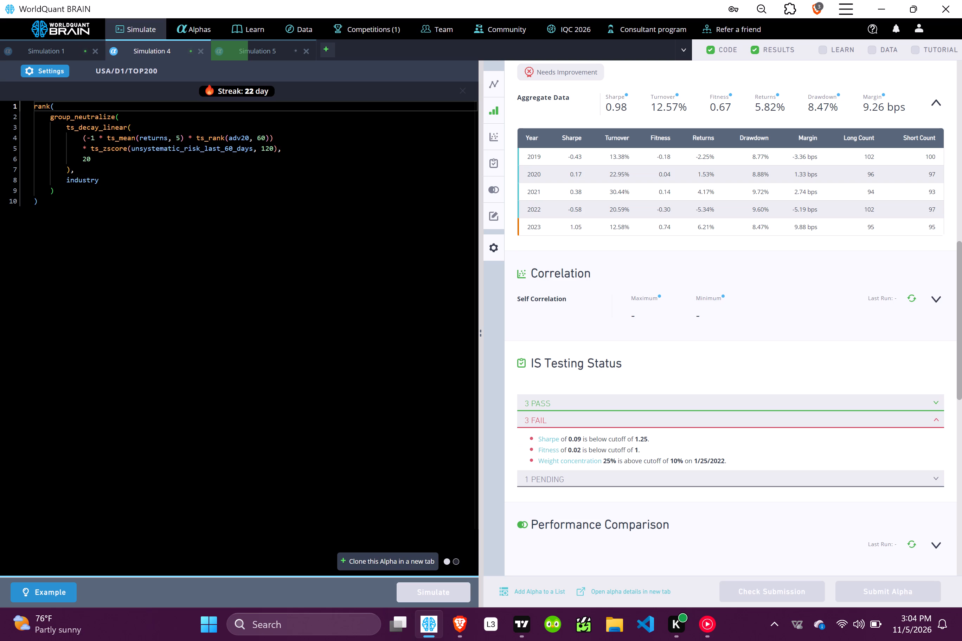
left_click(604, 402)
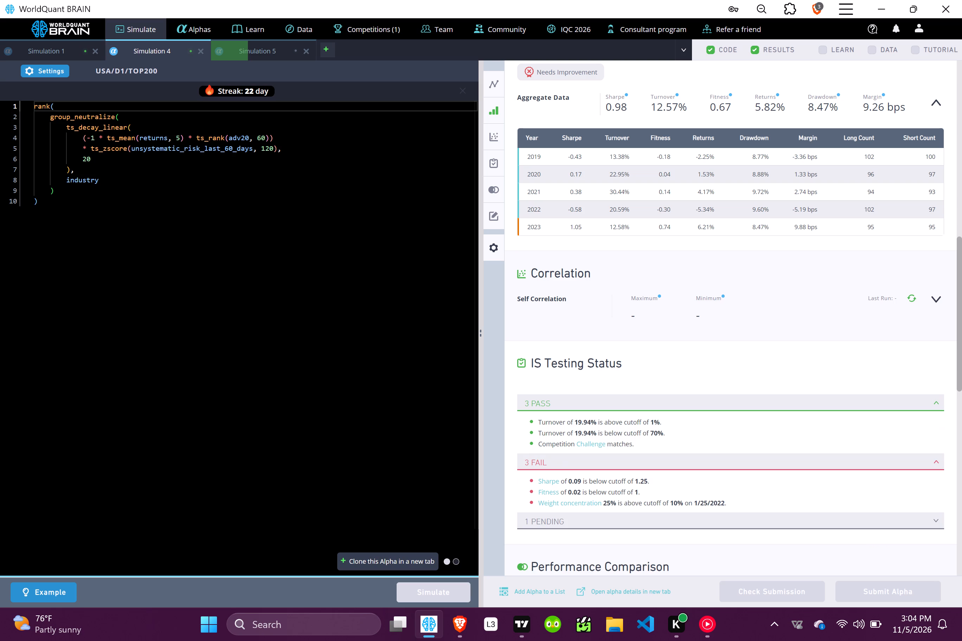
Close Simulation 4, check the details of Simulation 1's failed tests, and close Simulation 1 as well.
left_click(200, 49)
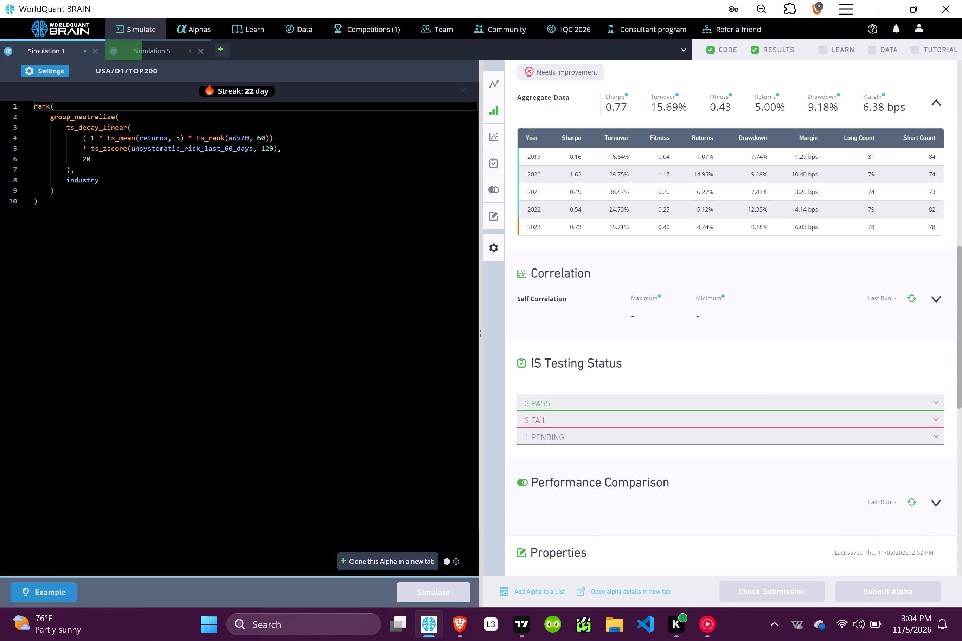
left_click(582, 416)
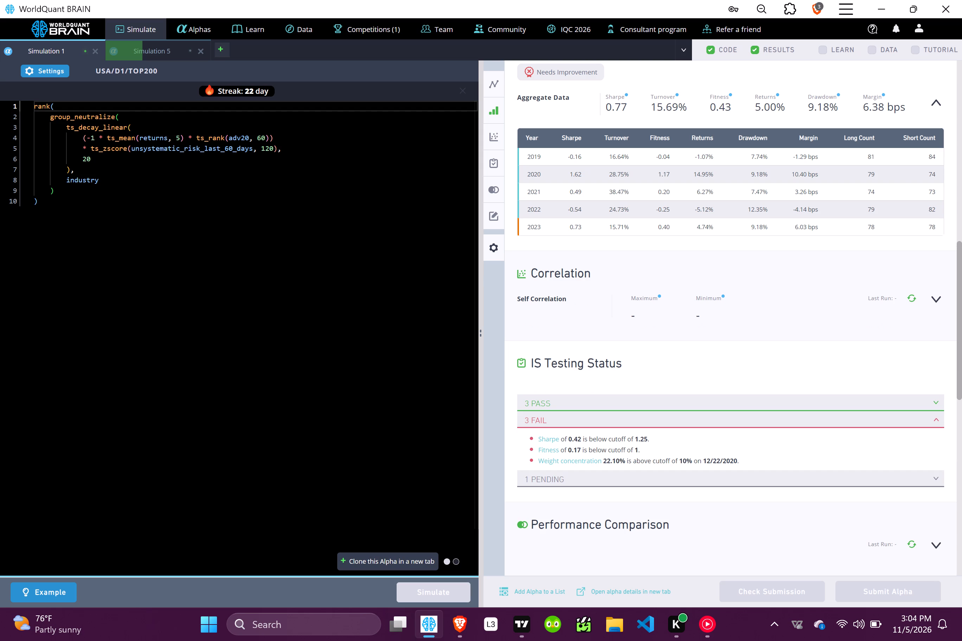
left_click(92, 50)
Switch to YouTube Music and play "JAY-Z - The Story of O.J. / LYRICS" from the queue.
left_click(707, 630)
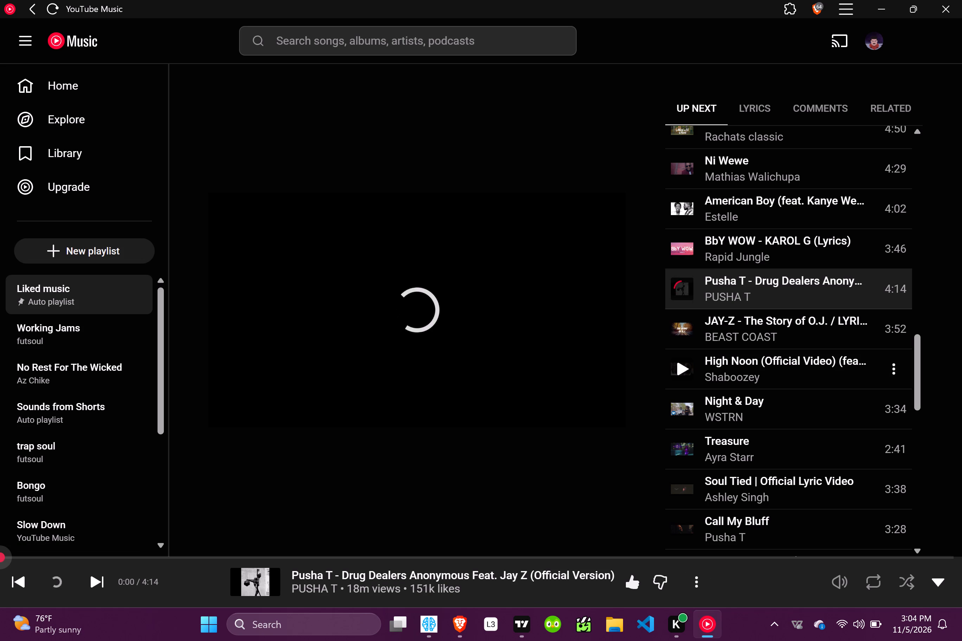
left_click(684, 329)
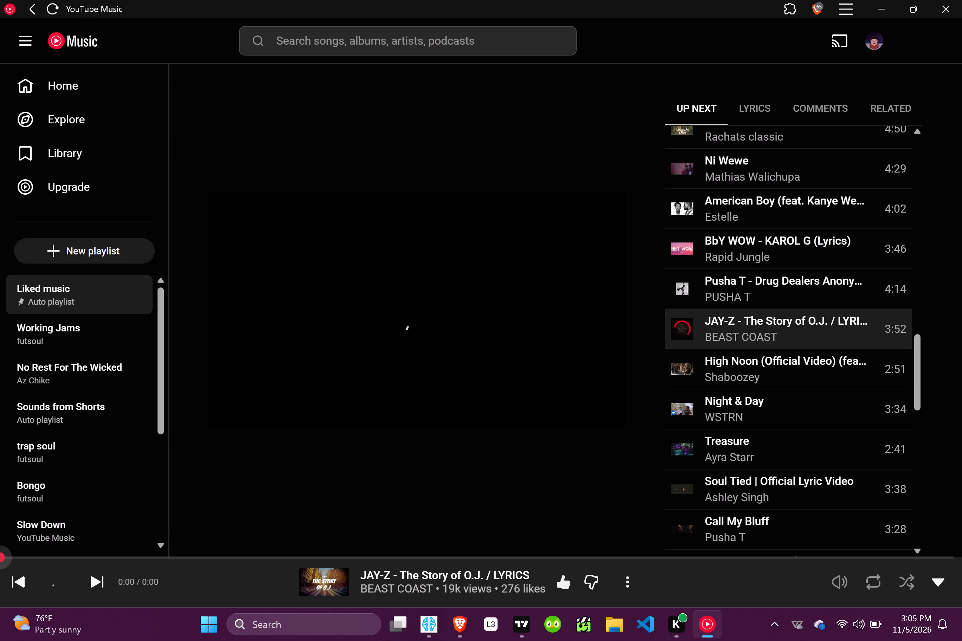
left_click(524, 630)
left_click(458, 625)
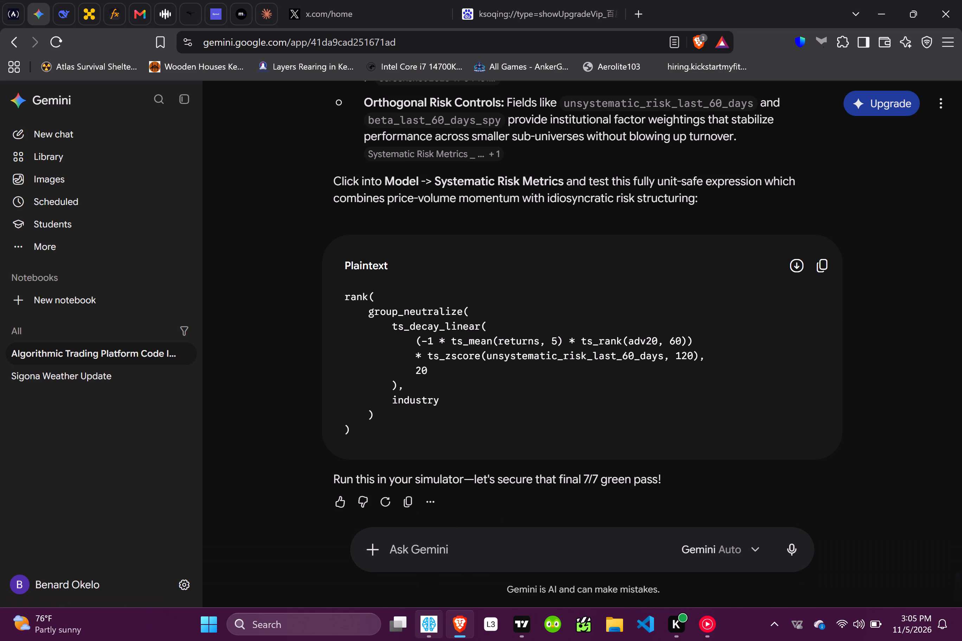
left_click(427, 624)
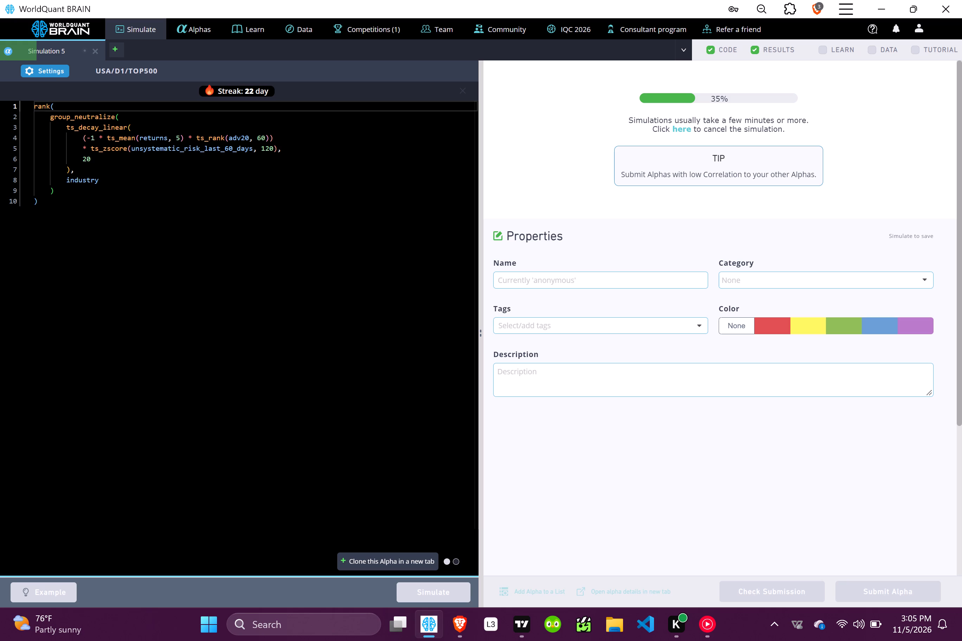
Open the Challenge competition's leaderboard in WorldQuant BRAIN.
left_click(374, 46)
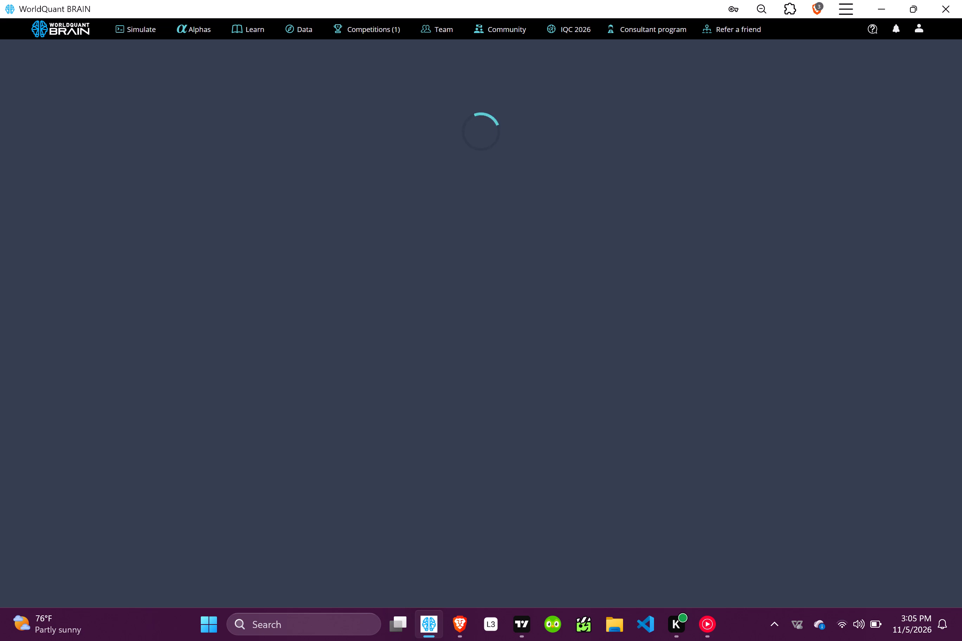